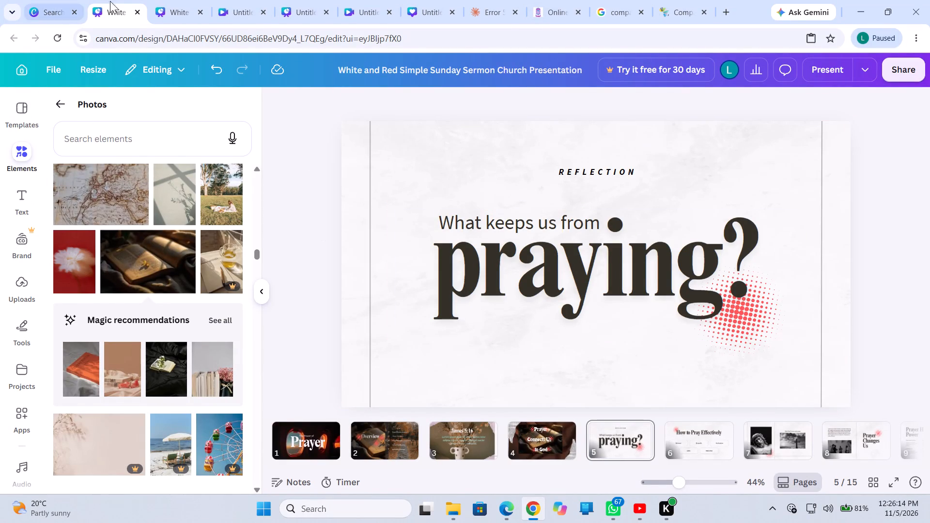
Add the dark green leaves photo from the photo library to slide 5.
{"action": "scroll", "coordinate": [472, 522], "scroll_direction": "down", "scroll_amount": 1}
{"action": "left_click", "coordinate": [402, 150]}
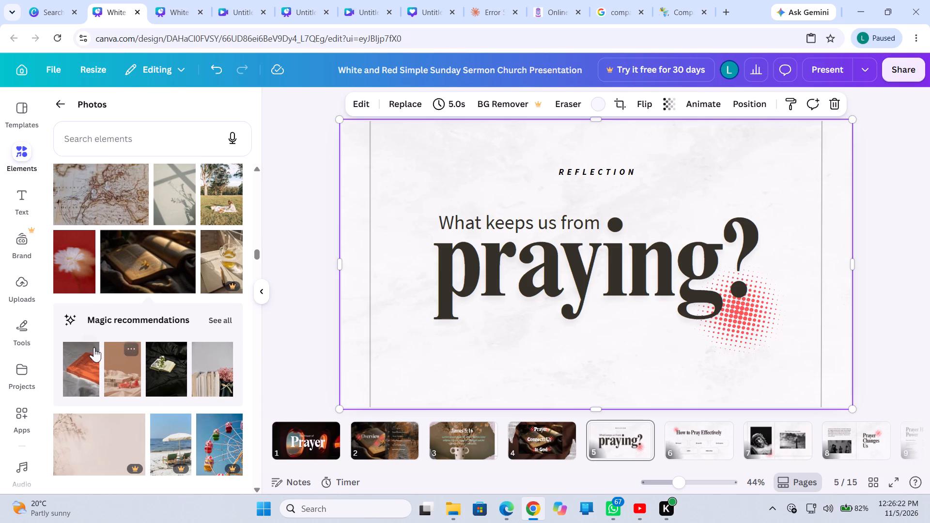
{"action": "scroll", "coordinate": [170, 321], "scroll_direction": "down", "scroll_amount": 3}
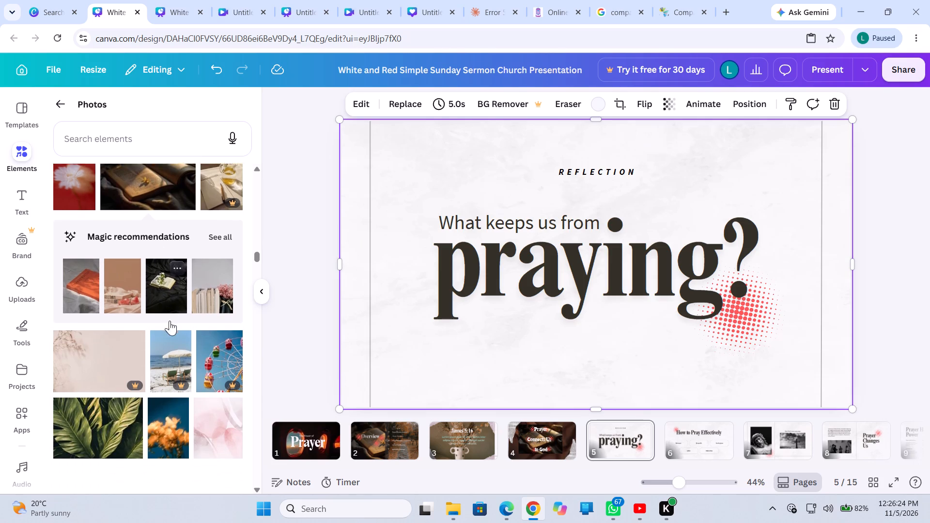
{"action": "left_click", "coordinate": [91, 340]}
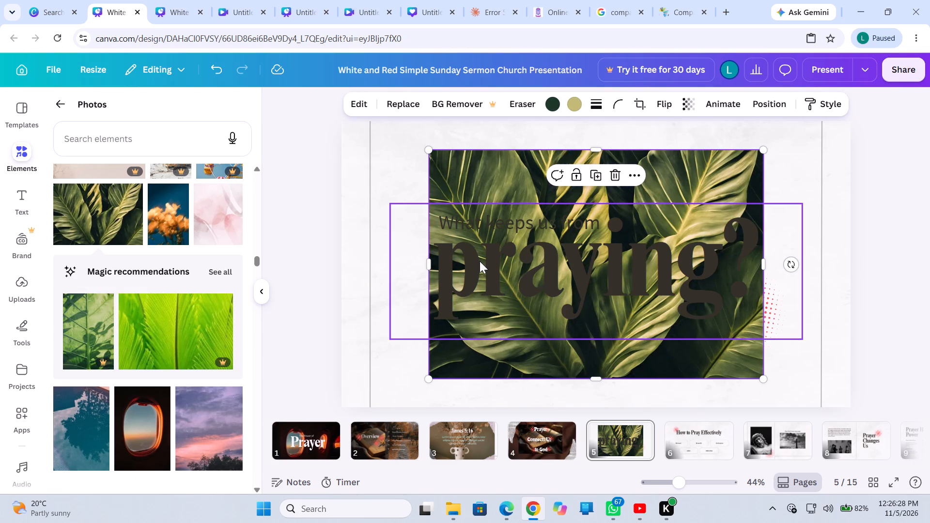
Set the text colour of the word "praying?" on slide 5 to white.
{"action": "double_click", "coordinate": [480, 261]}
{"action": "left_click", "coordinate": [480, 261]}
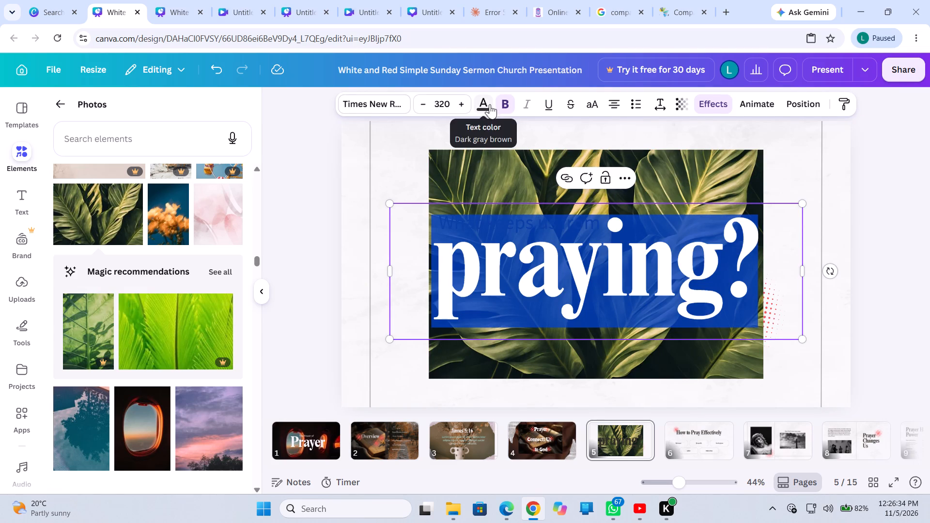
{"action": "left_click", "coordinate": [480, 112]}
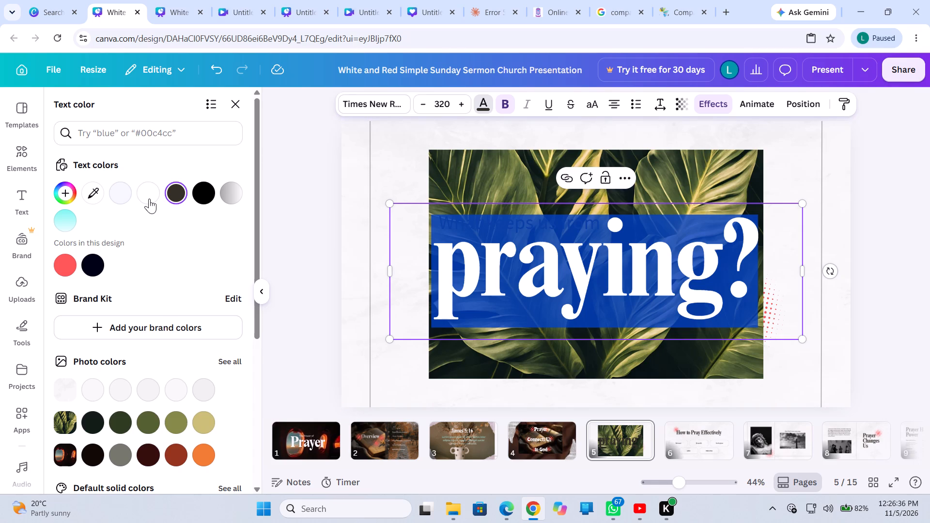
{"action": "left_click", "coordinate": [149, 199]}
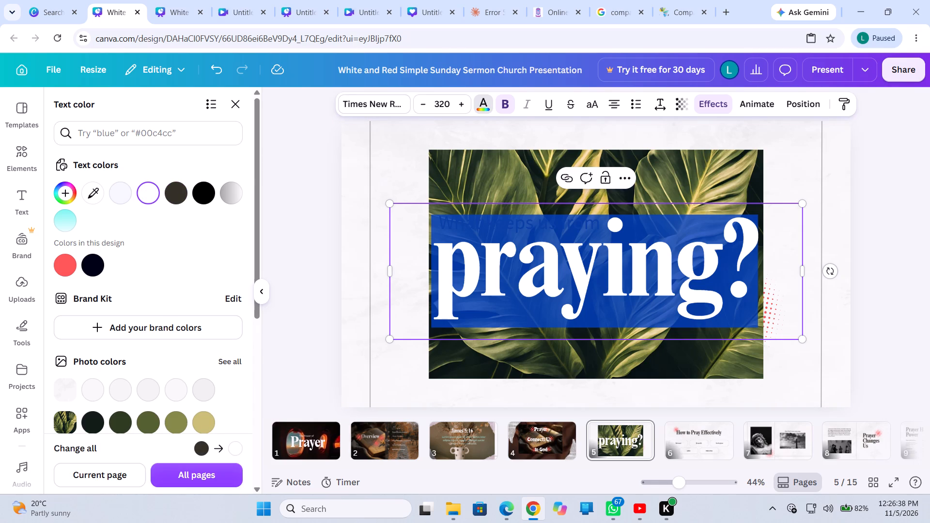
Recolour the word "praying?" with a near-white shade taken from the background photo's colours.
{"action": "left_click", "coordinate": [547, 218]}
{"action": "triple_click", "coordinate": [471, 224]}
{"action": "left_click", "coordinate": [484, 112]}
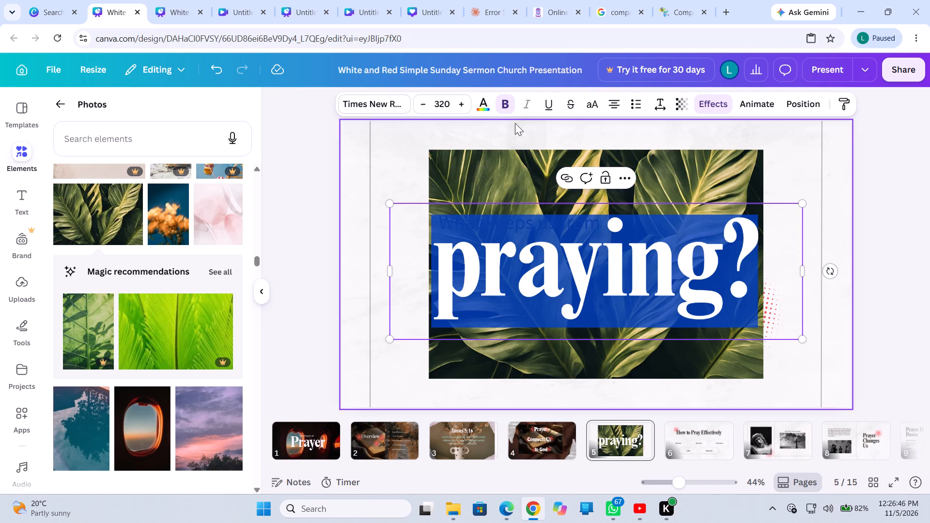
{"action": "left_click", "coordinate": [484, 109]}
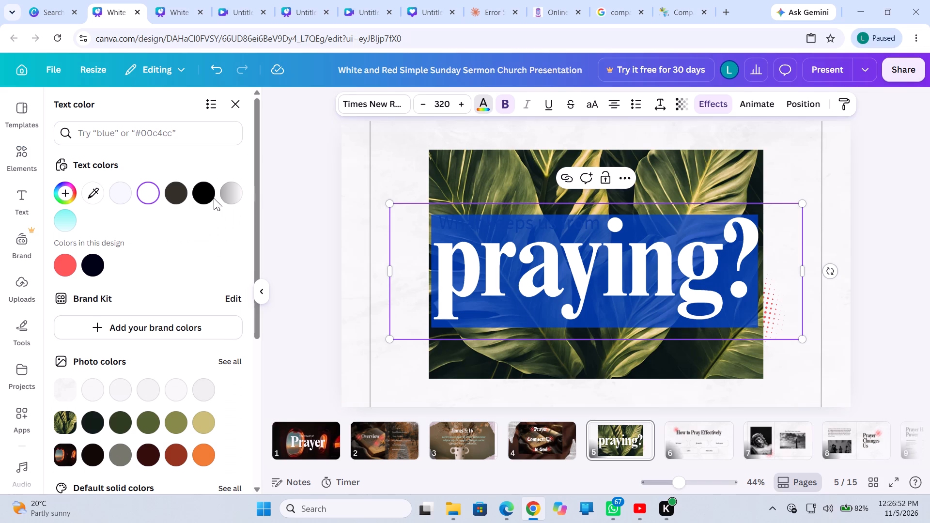
{"action": "left_click", "coordinate": [155, 195]}
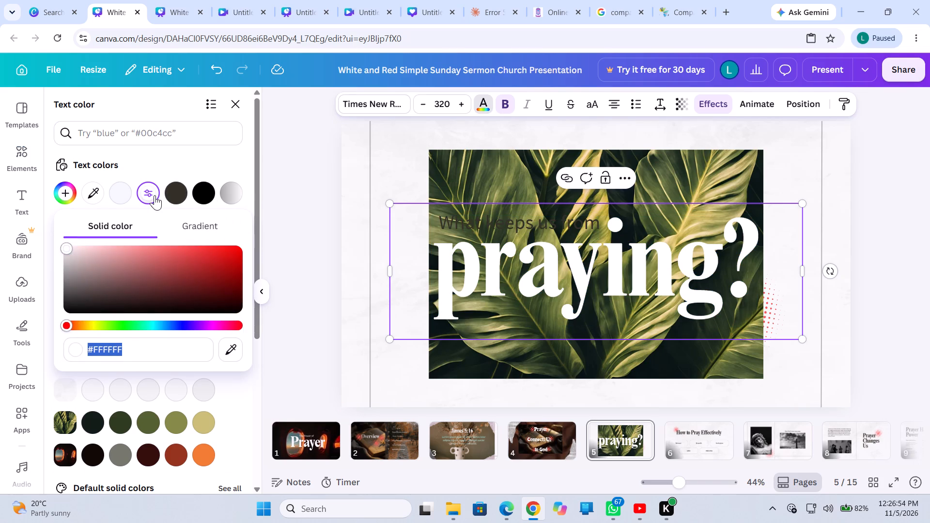
{"action": "left_click", "coordinate": [123, 194]}
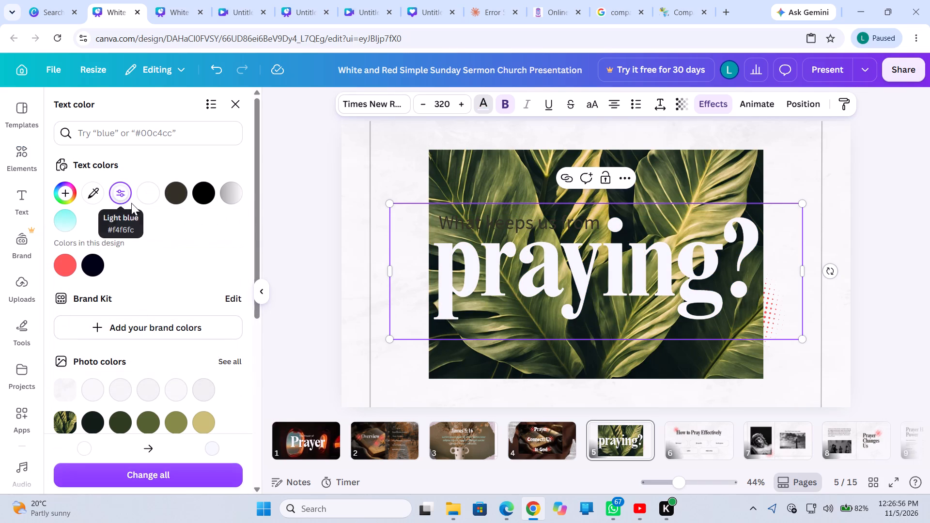
{"action": "triple_click", "coordinate": [503, 219]}
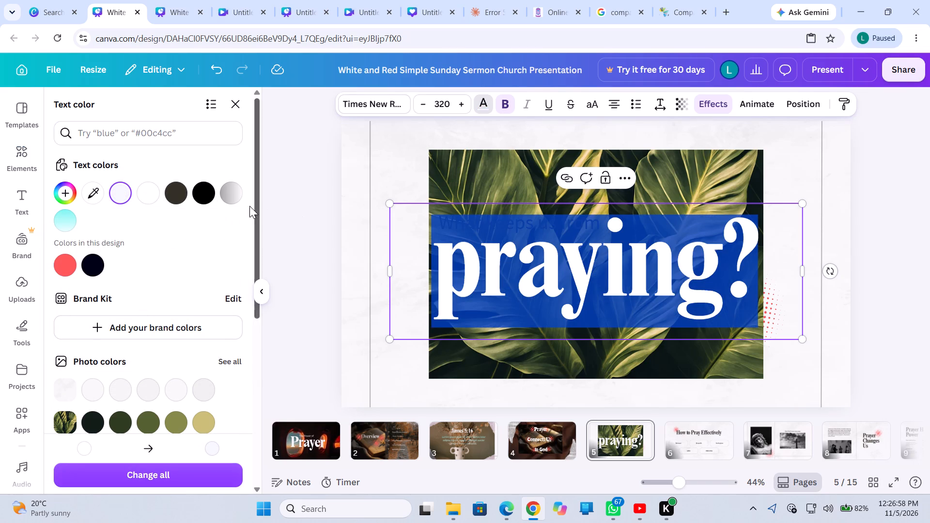
{"action": "left_click", "coordinate": [139, 192]}
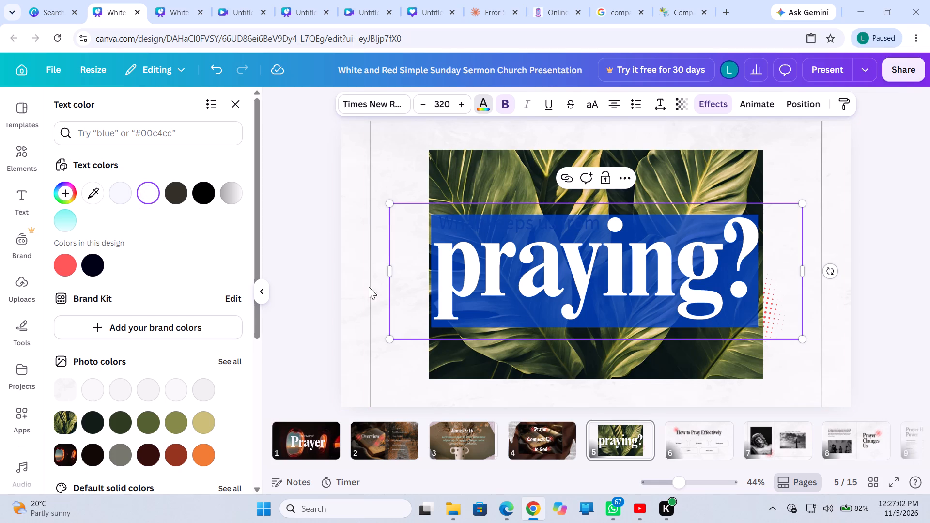
{"action": "left_click", "coordinate": [179, 393]}
{"action": "left_click", "coordinate": [179, 393]}
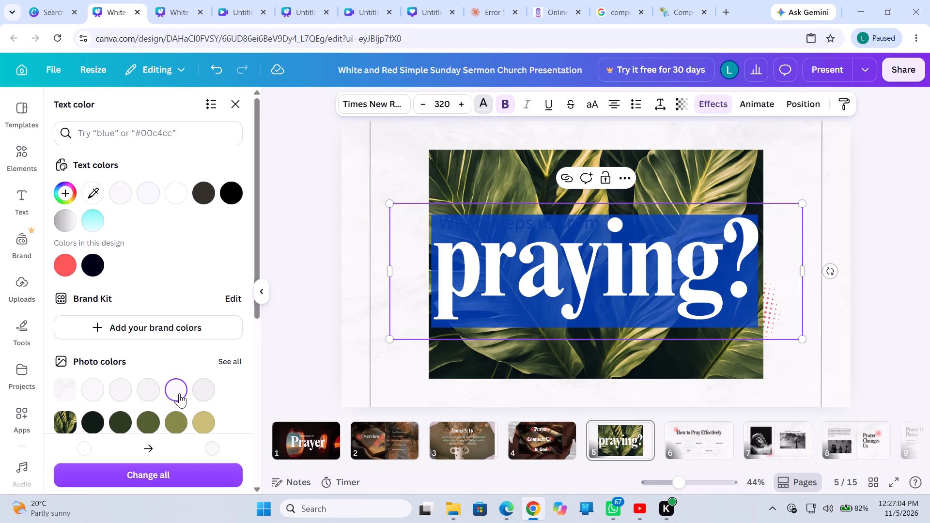
Recolour the "What keeps us from" line with the default light grey-to-white gradient.
{"action": "left_click", "coordinate": [505, 282]}
{"action": "triple_click", "coordinate": [590, 227]}
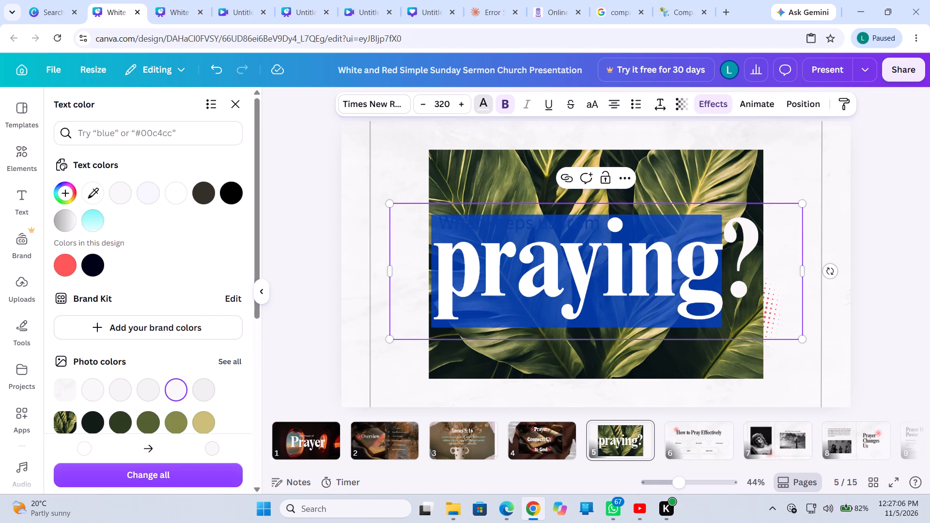
{"action": "left_click", "coordinate": [635, 225]}
{"action": "left_click", "coordinate": [635, 225]}
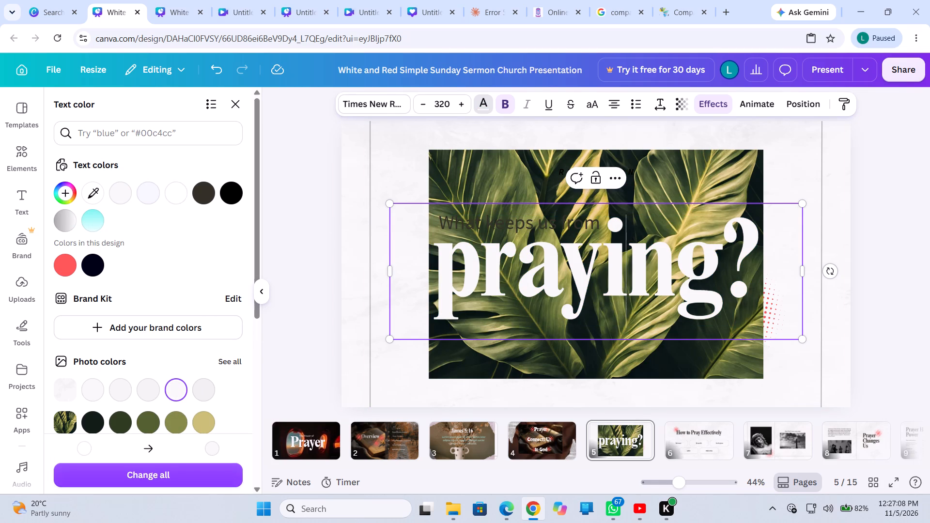
{"action": "left_click", "coordinate": [443, 176]}
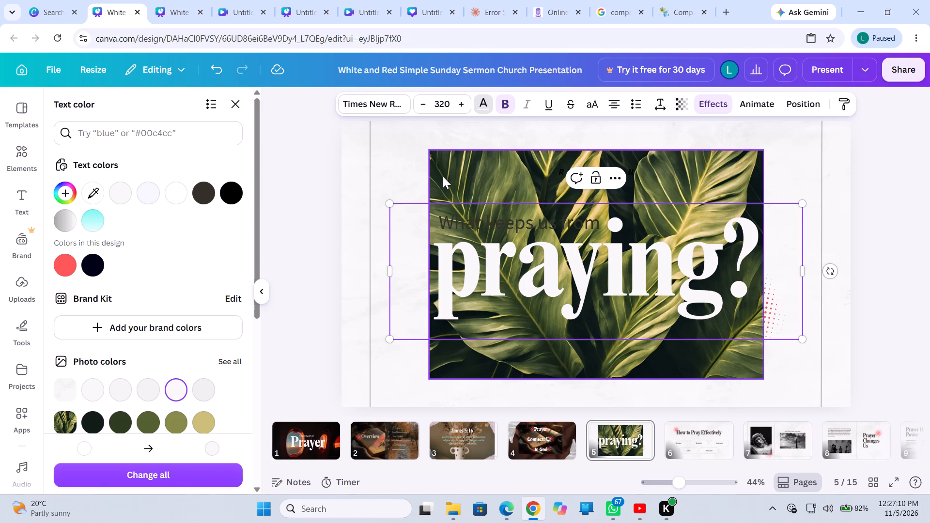
{"action": "triple_click", "coordinate": [452, 216]}
{"action": "left_click", "coordinate": [451, 216]}
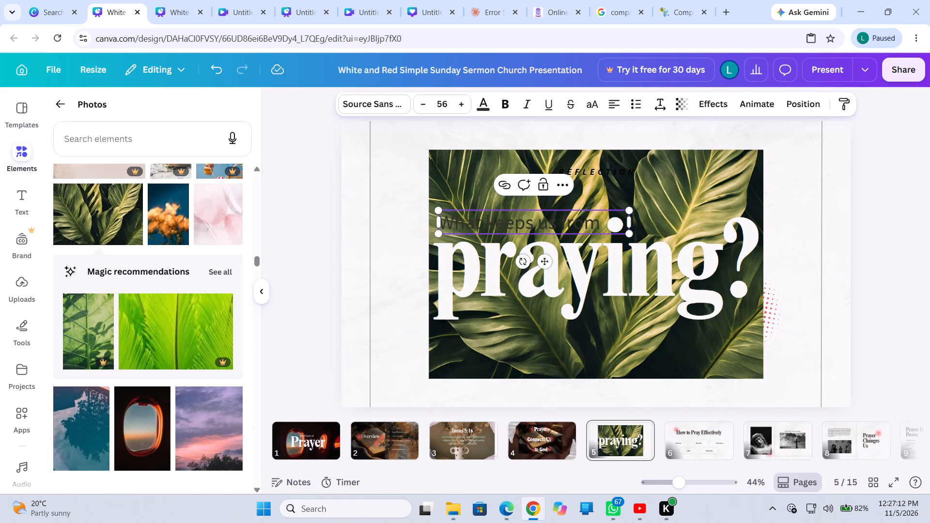
{"action": "triple_click", "coordinate": [451, 216]}
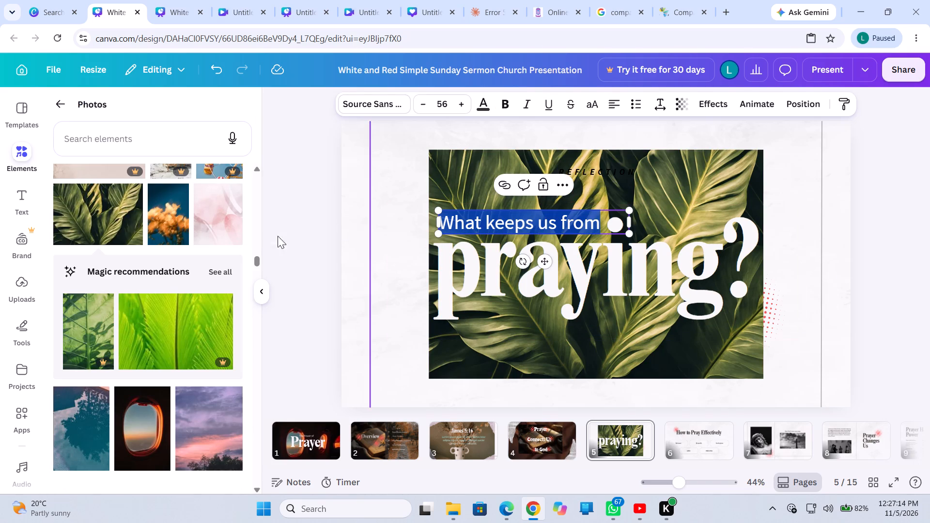
{"action": "left_click", "coordinate": [480, 104]}
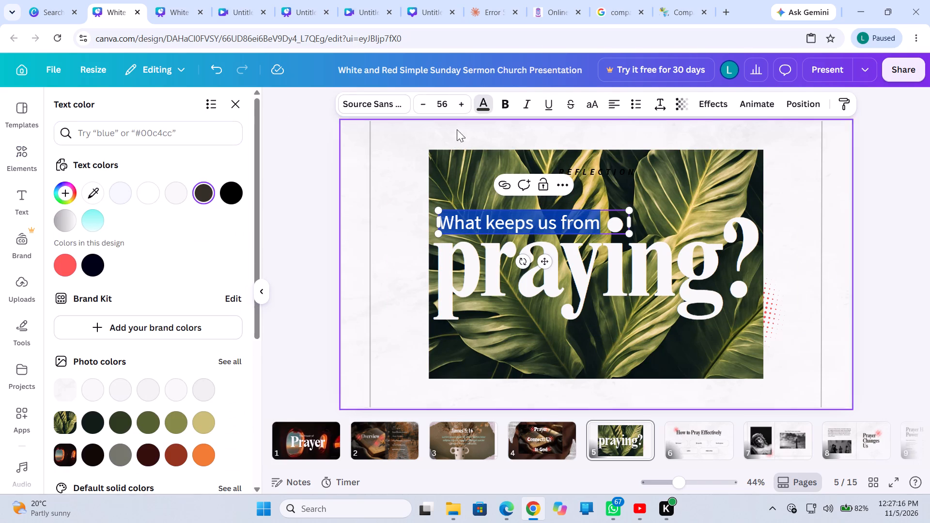
{"action": "left_click", "coordinate": [126, 394]}
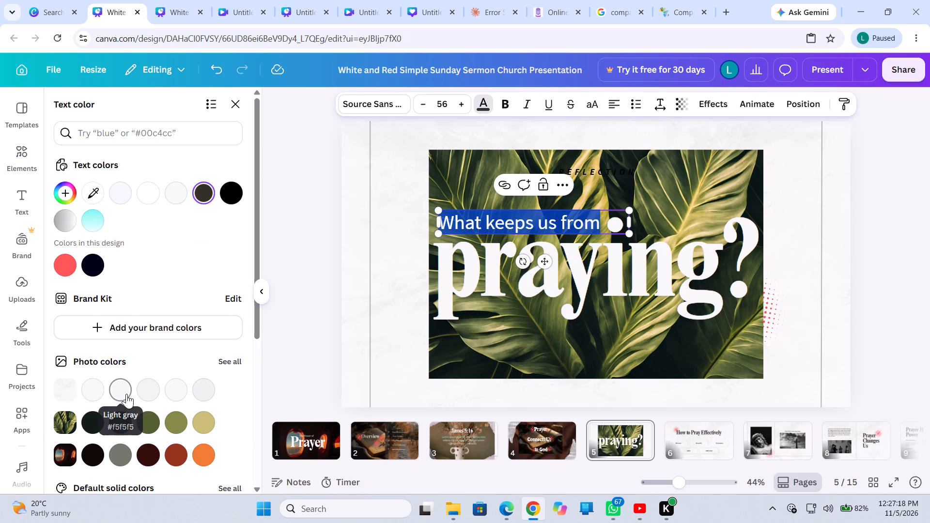
{"action": "scroll", "coordinate": [154, 380], "scroll_direction": "down", "scroll_amount": 3}
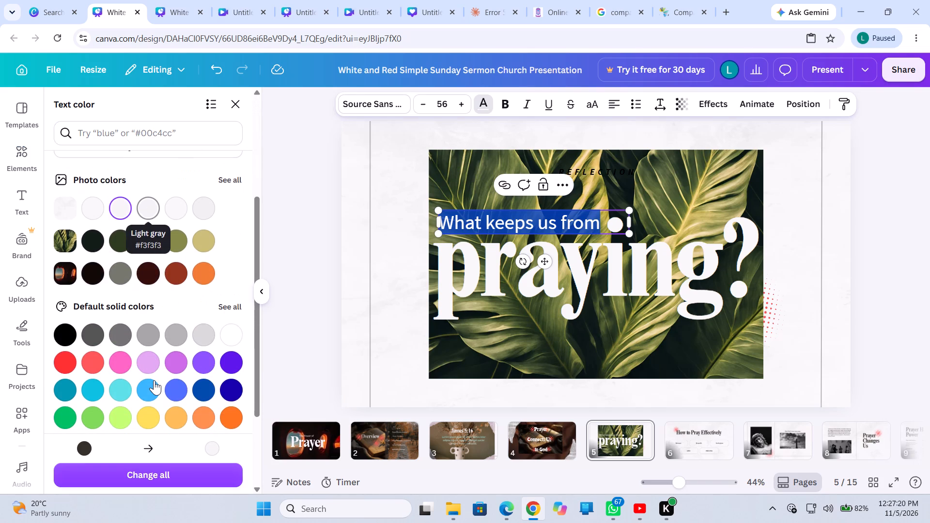
{"action": "scroll", "coordinate": [154, 380], "scroll_direction": "down", "scroll_amount": 9}
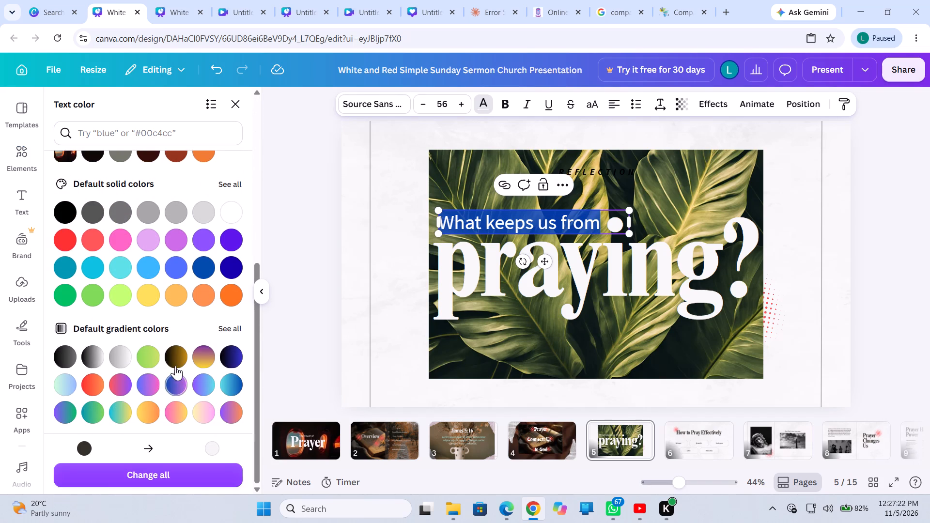
{"action": "left_click", "coordinate": [111, 353]}
{"action": "left_click", "coordinate": [533, 254]}
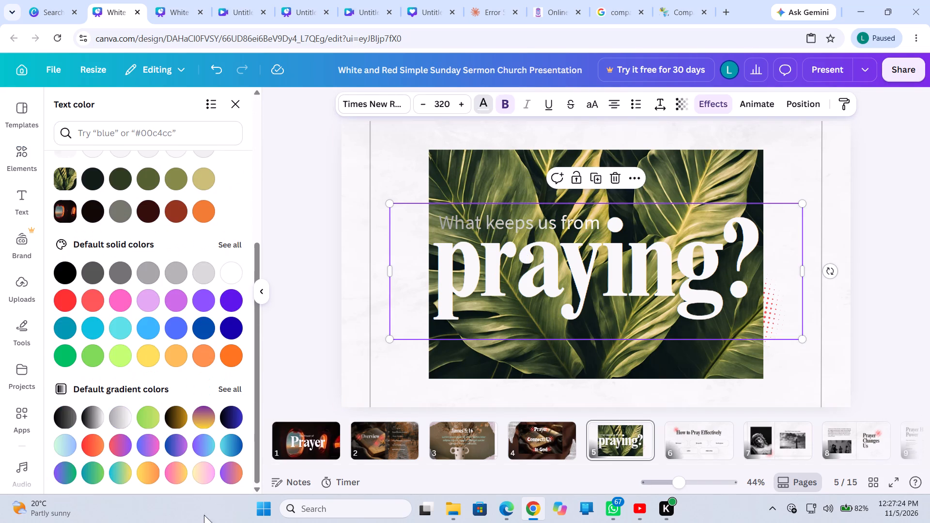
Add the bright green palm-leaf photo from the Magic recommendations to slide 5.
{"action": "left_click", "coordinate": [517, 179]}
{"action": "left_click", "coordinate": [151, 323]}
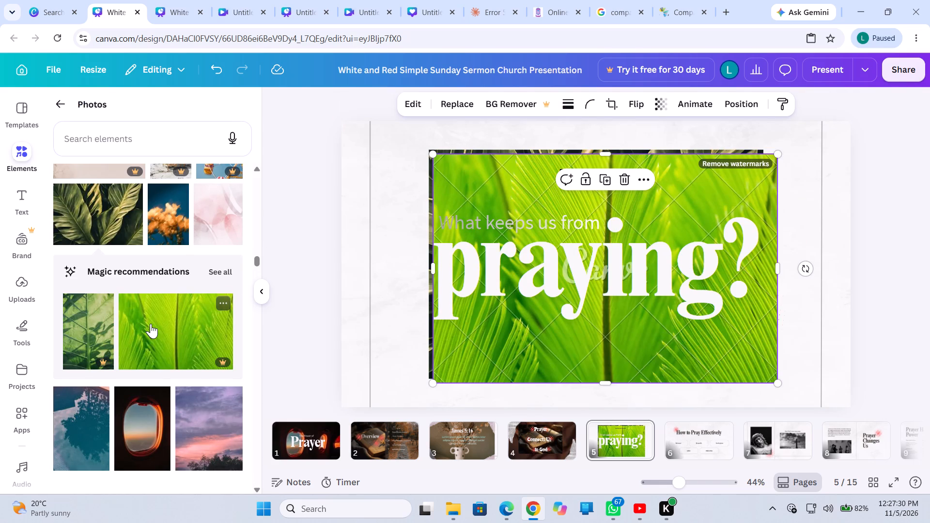
Add the portrait green leaf photo from the Magic recommendations to slide 5.
{"action": "scroll", "coordinate": [151, 323], "scroll_direction": "down", "scroll_amount": 3}
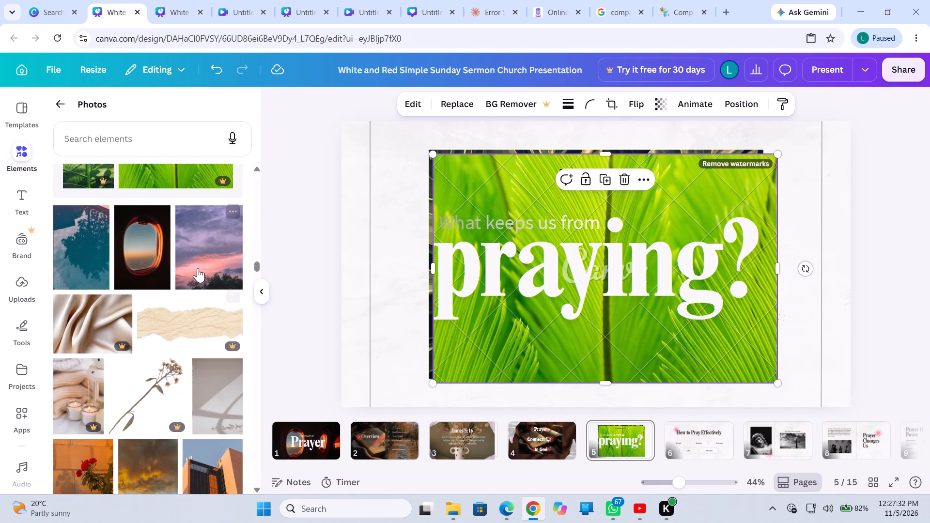
{"action": "scroll", "coordinate": [198, 266], "scroll_direction": "up", "scroll_amount": 2}
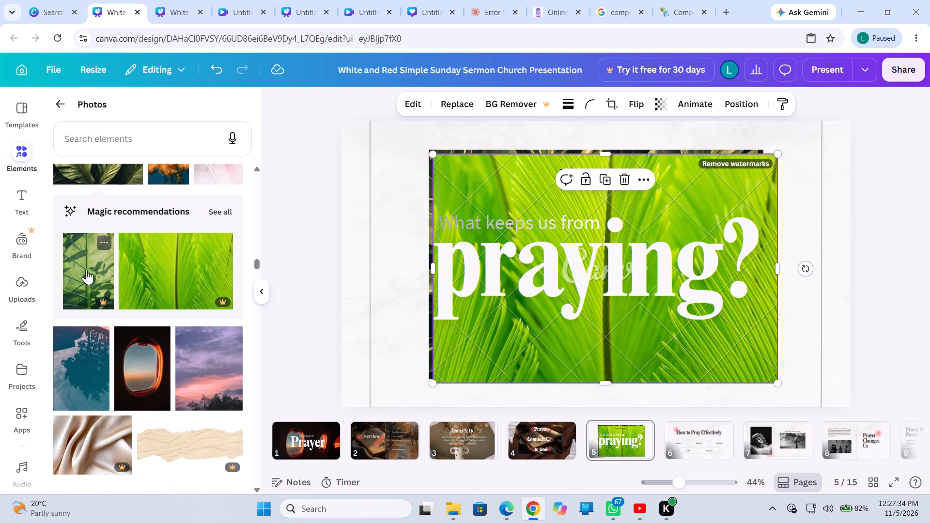
{"action": "left_click", "coordinate": [81, 270]}
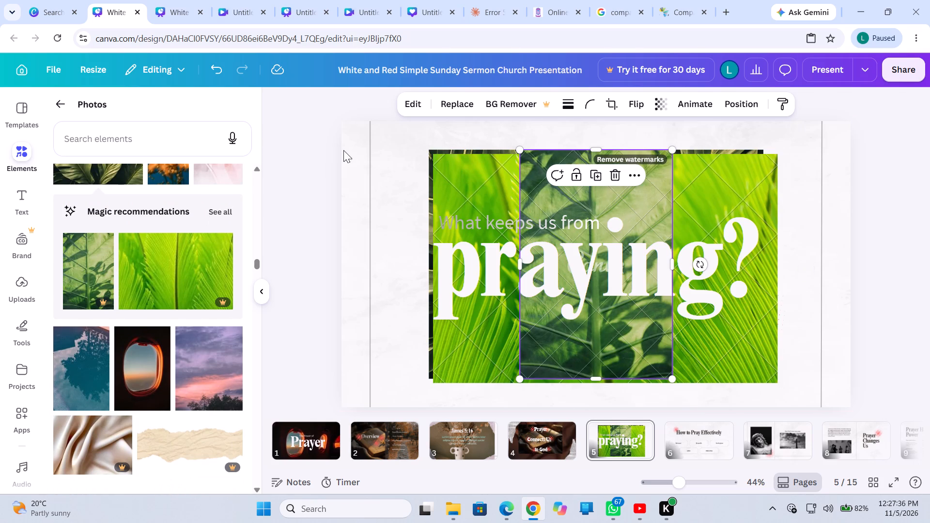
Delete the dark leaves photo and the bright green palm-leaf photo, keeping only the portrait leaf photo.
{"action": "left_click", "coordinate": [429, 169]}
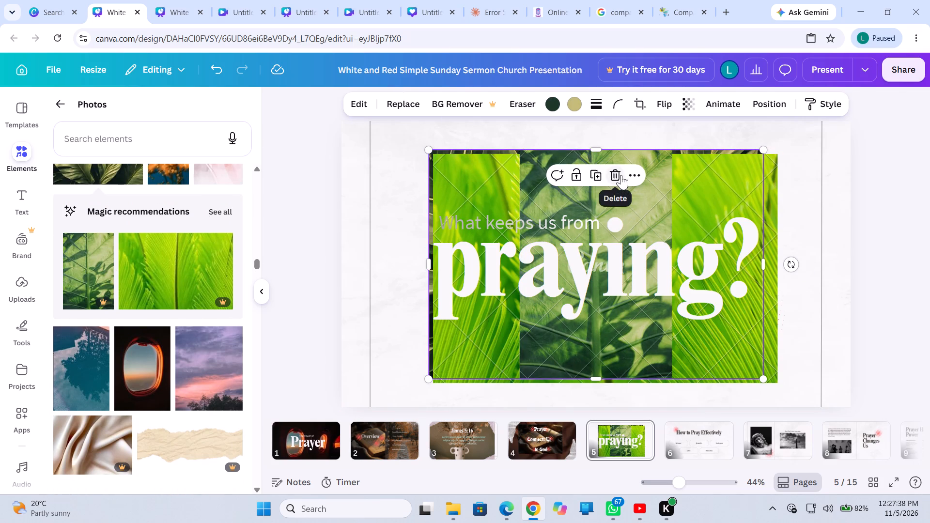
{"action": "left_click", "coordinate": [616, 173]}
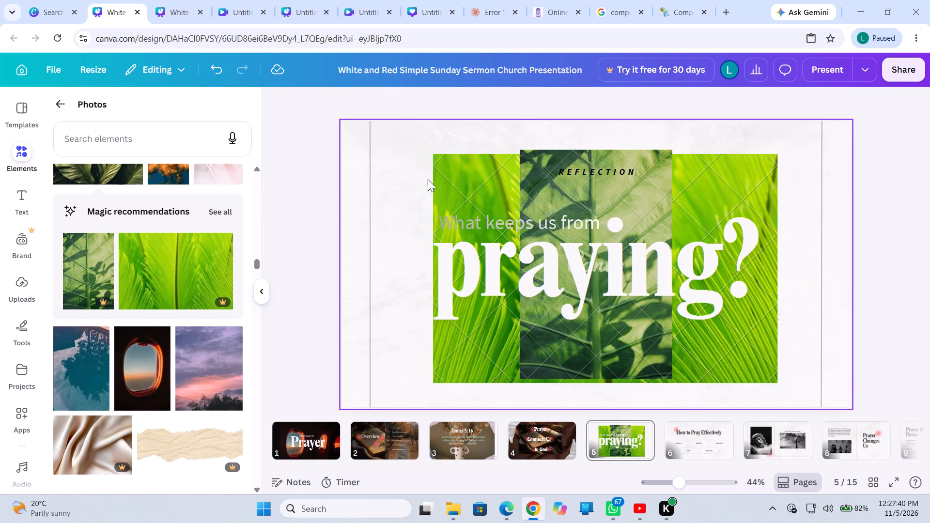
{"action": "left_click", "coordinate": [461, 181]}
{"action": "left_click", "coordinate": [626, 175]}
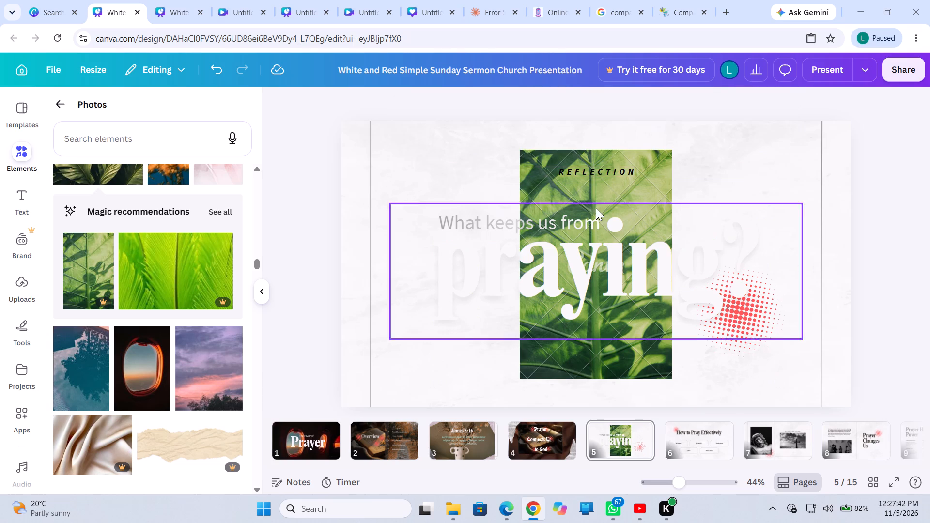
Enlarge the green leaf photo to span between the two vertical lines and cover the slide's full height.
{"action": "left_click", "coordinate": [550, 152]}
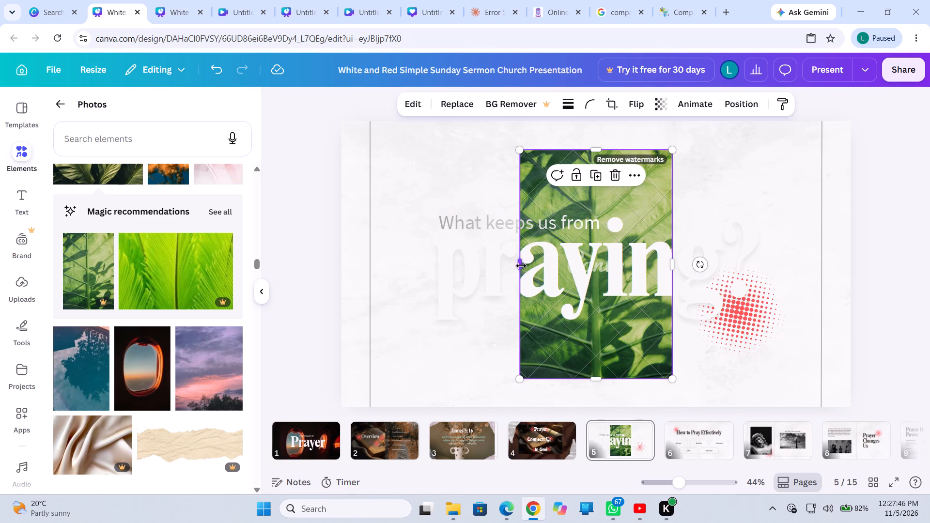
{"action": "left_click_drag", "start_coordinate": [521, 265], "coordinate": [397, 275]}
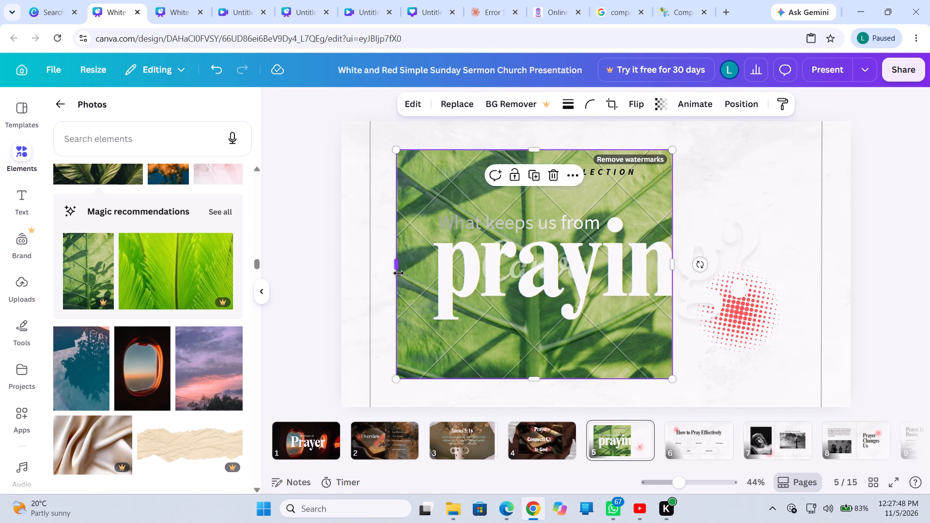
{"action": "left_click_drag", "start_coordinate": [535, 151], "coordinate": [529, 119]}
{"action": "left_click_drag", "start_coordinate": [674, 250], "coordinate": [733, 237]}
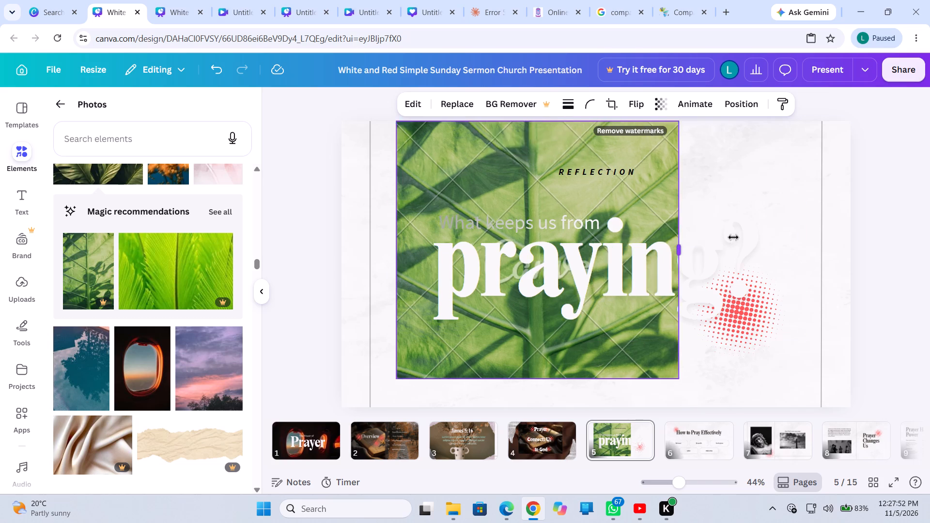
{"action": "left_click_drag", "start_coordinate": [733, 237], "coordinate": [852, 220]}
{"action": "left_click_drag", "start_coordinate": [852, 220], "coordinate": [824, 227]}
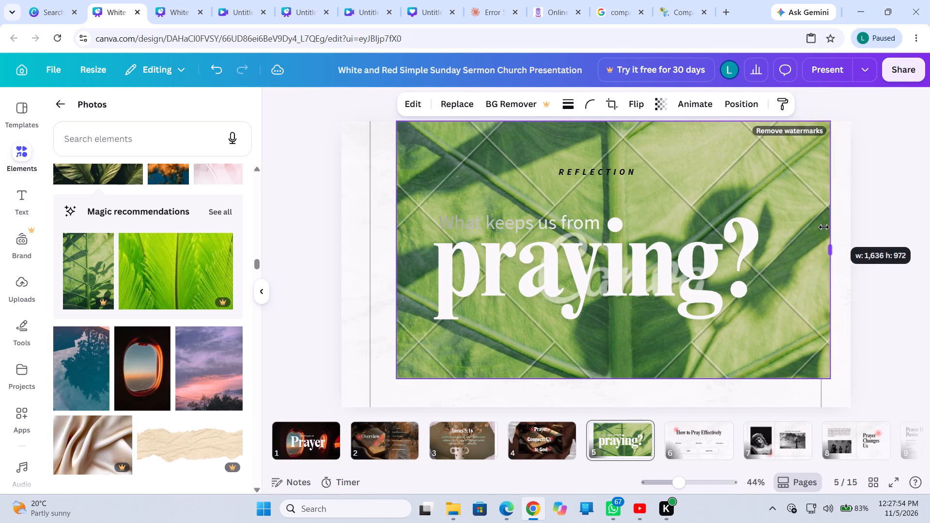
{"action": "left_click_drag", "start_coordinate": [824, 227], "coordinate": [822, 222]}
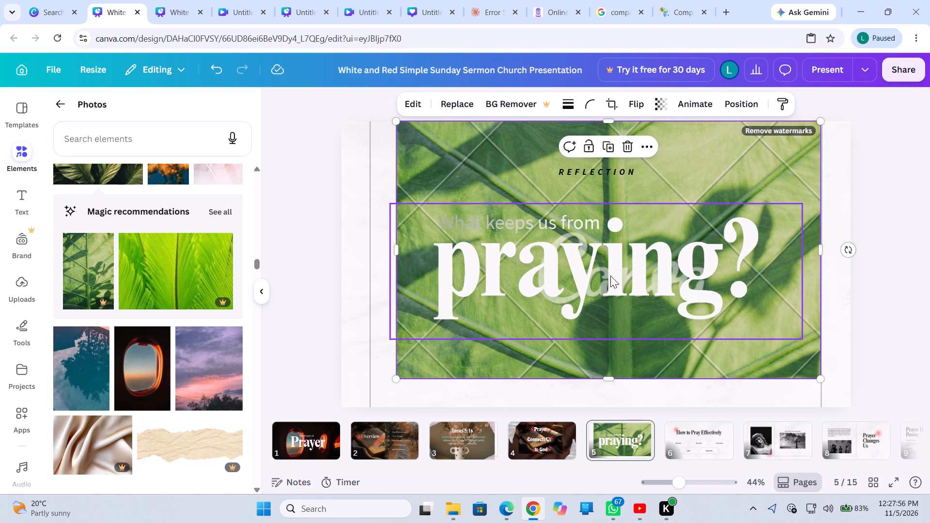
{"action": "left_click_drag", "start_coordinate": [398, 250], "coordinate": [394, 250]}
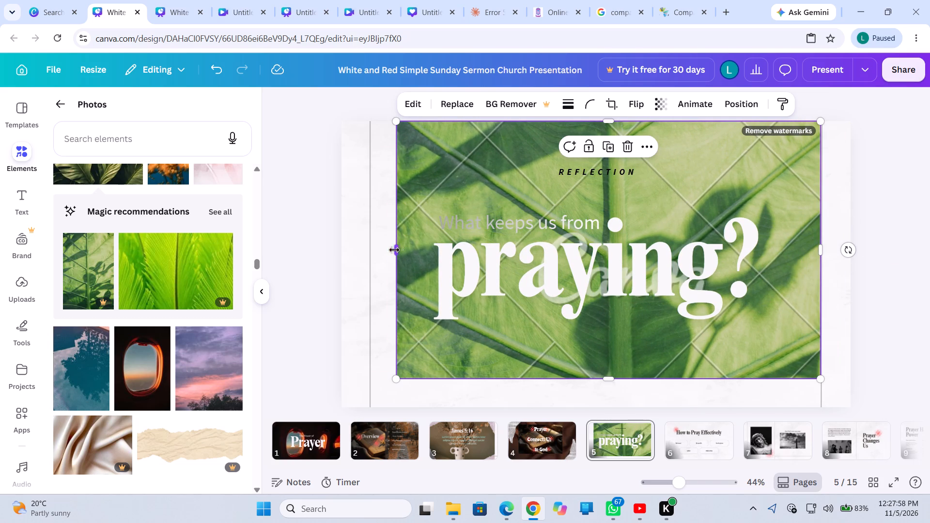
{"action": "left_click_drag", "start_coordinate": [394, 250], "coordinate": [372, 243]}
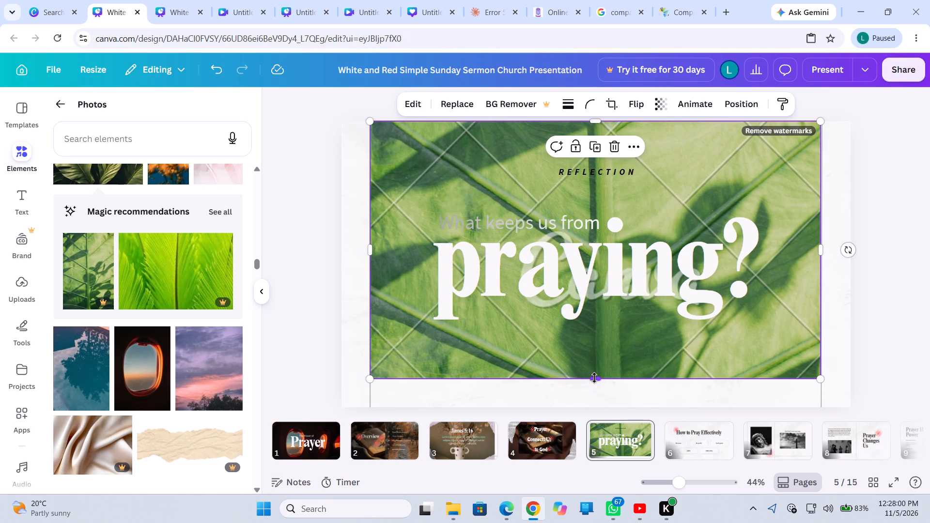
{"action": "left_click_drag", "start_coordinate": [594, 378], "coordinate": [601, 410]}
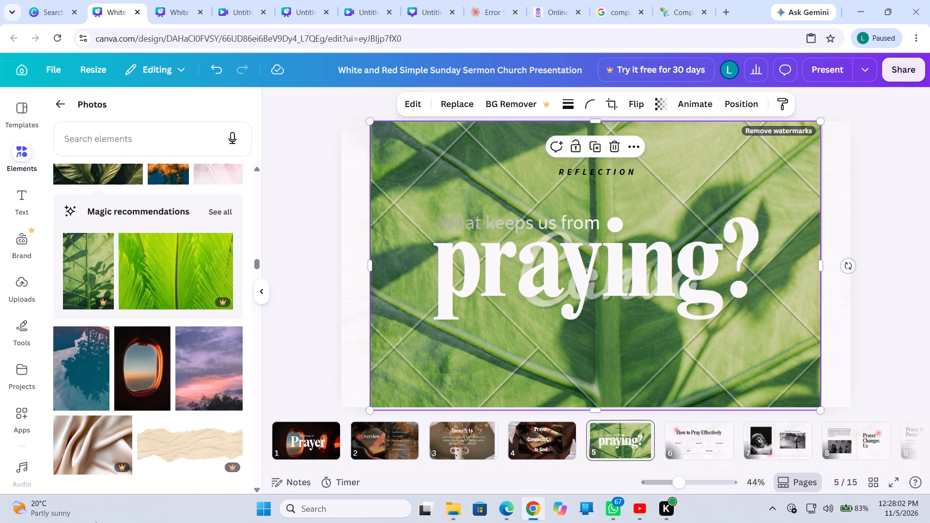
Delete the "REFLECTION" text box above the heading on slide 5.
{"action": "triple_click", "coordinate": [586, 172]}
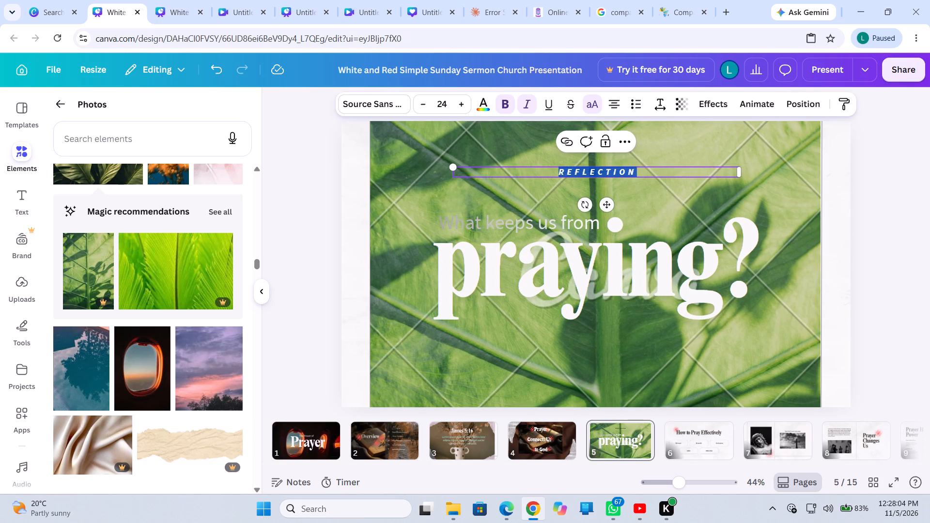
{"action": "left_click", "coordinate": [646, 174]}
{"action": "left_click", "coordinate": [653, 173]}
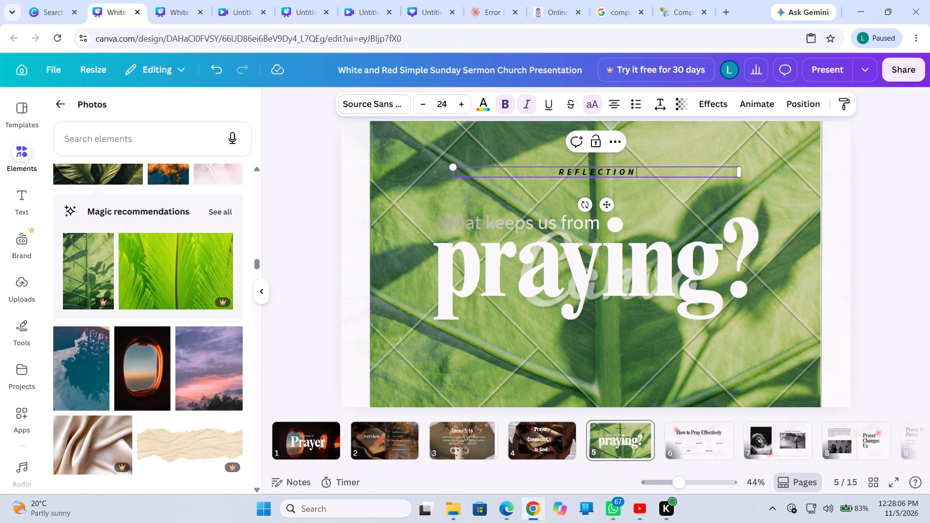
{"action": "right_click", "coordinate": [653, 173]}
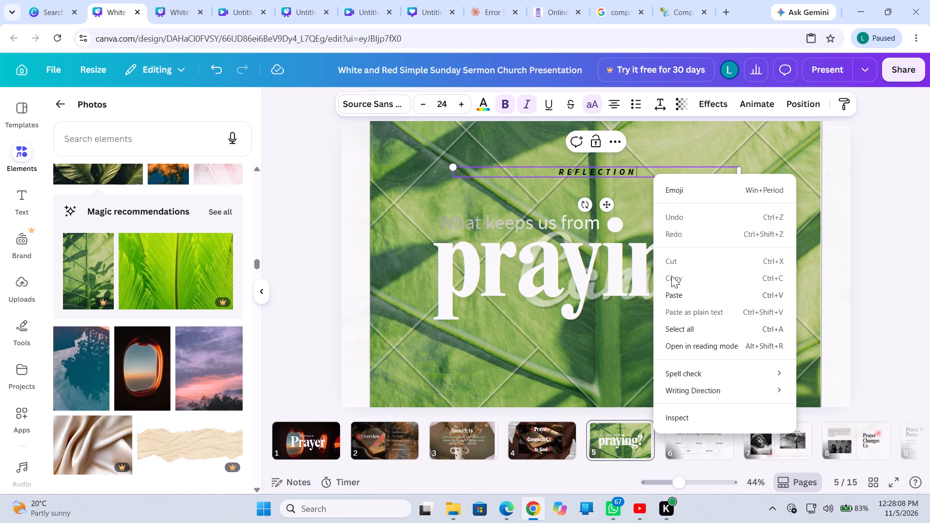
{"action": "left_click", "coordinate": [666, 263]}
{"action": "double_click", "coordinate": [669, 258]}
{"action": "left_click", "coordinate": [524, 164]}
{"action": "left_click", "coordinate": [510, 167]}
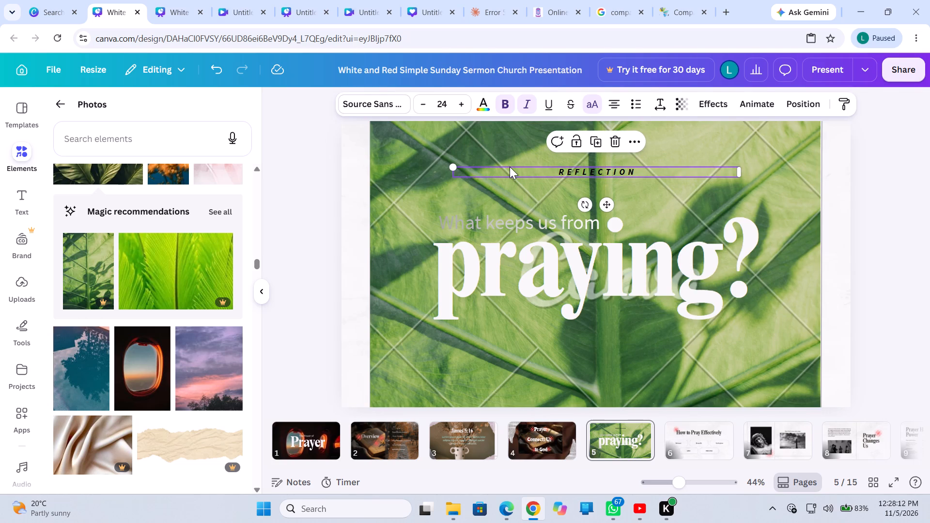
{"action": "right_click", "coordinate": [510, 167]}
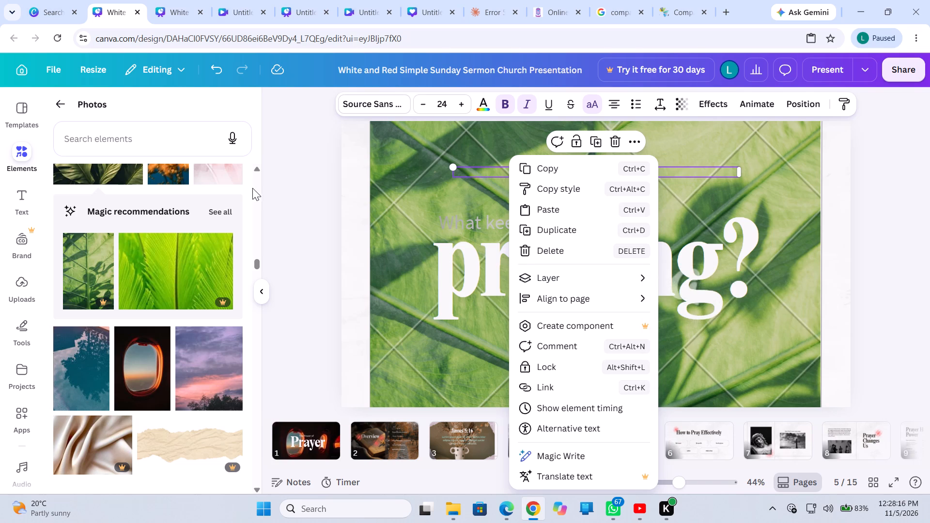
{"action": "scroll", "coordinate": [254, 190], "scroll_direction": "up", "scroll_amount": 1}
{"action": "left_click", "coordinate": [553, 243]}
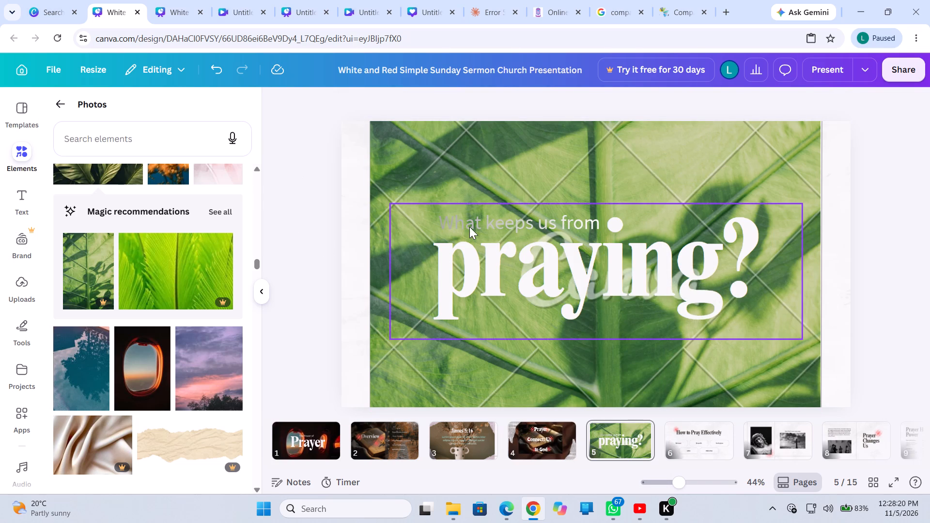
Move the "What keeps us from" line up and slightly right, clear of the "praying?" heading.
{"action": "left_click_drag", "start_coordinate": [471, 227], "coordinate": [496, 194]}
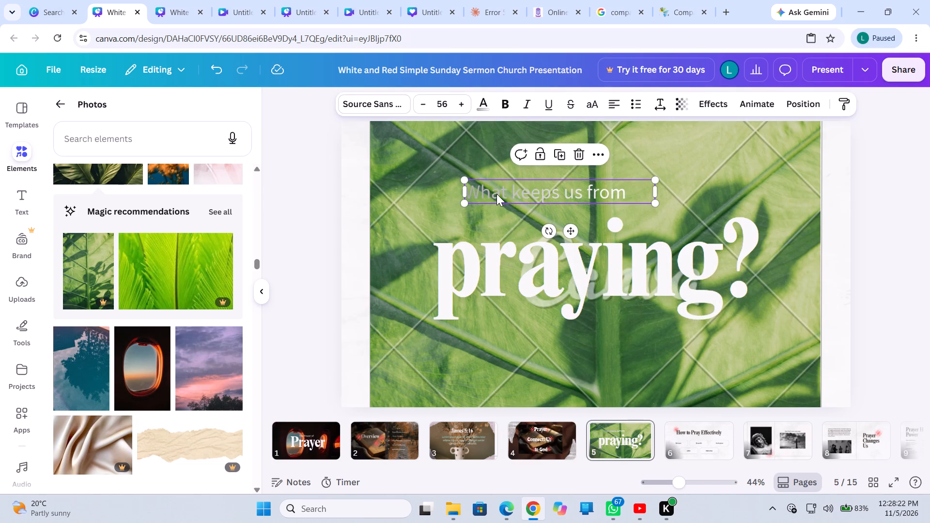
Recolour the "What keeps us from" line with a solid off-white from the background photo's colours.
{"action": "double_click", "coordinate": [496, 194]}
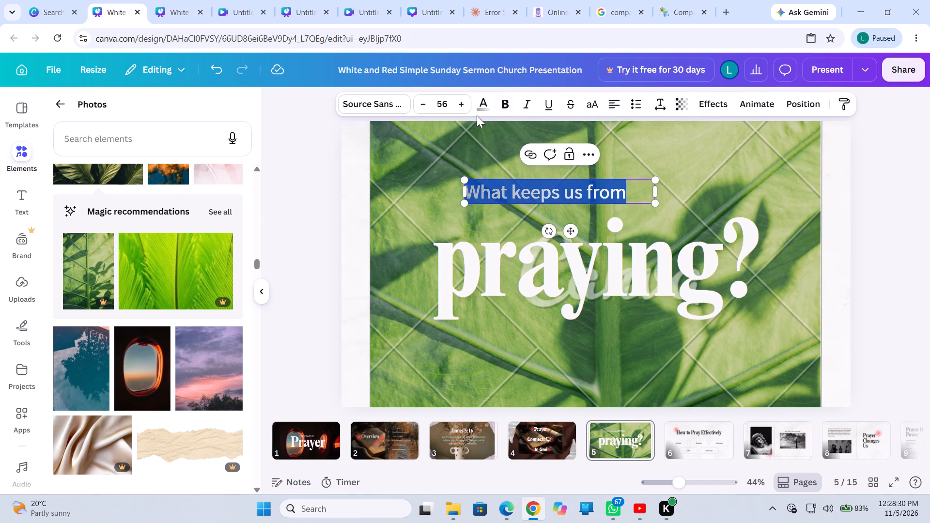
{"action": "left_click", "coordinate": [487, 104]}
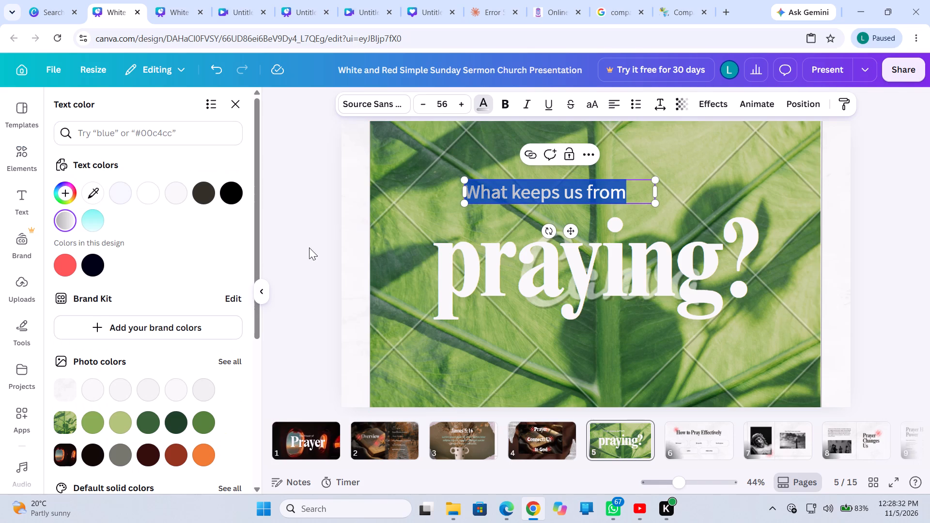
{"action": "left_click", "coordinate": [140, 396]}
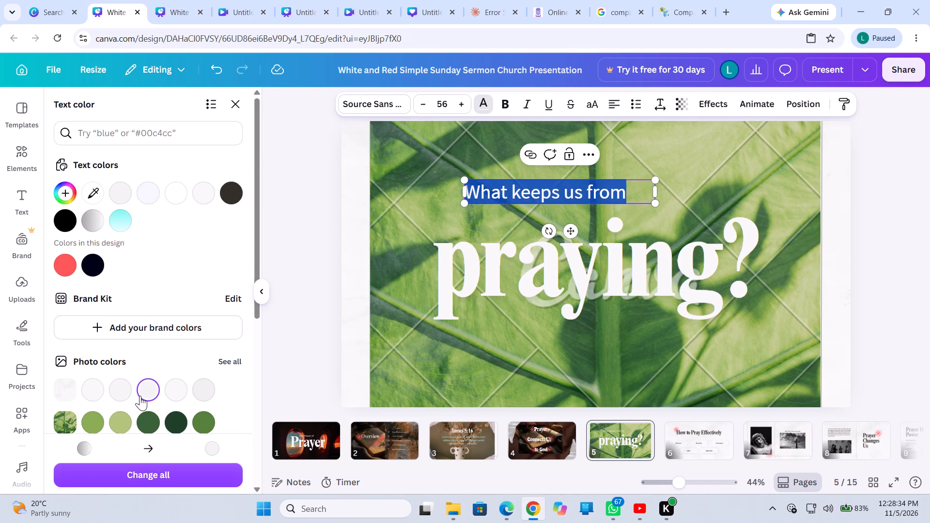
{"action": "left_click", "coordinate": [547, 300]}
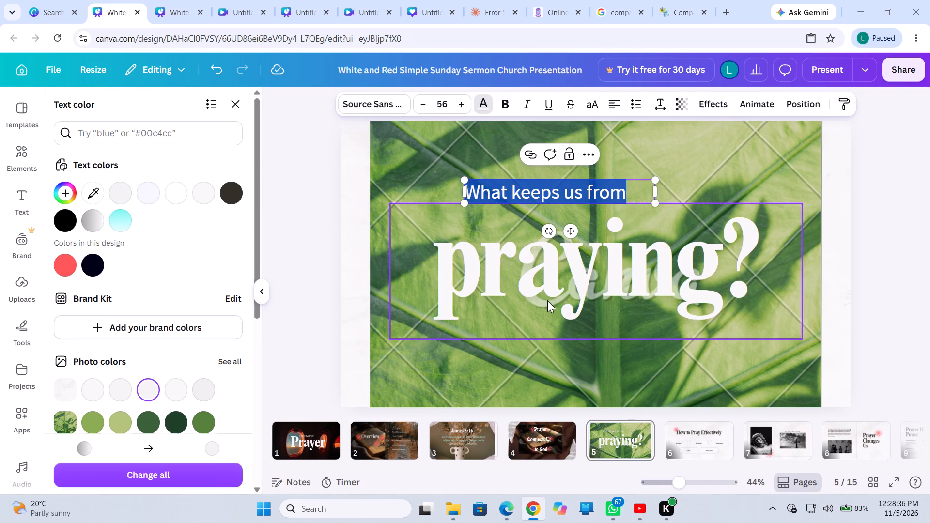
{"action": "left_click", "coordinate": [422, 141]}
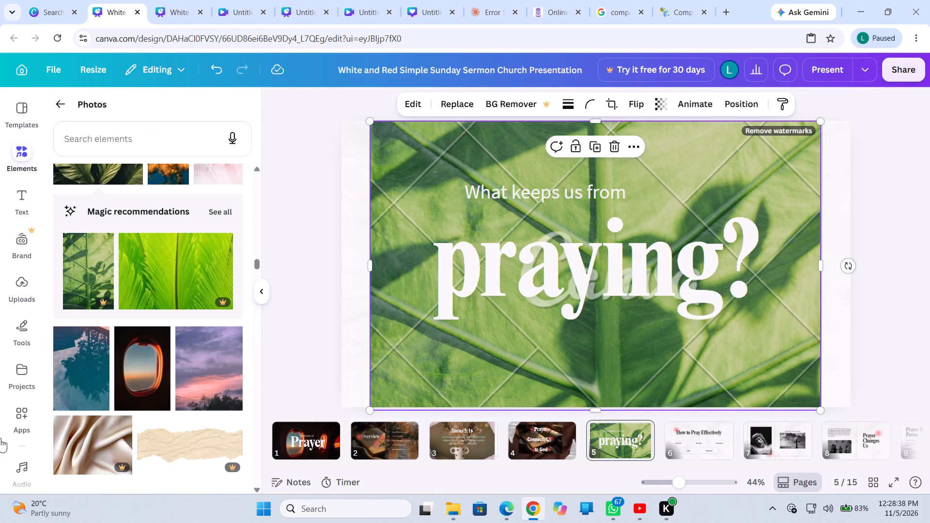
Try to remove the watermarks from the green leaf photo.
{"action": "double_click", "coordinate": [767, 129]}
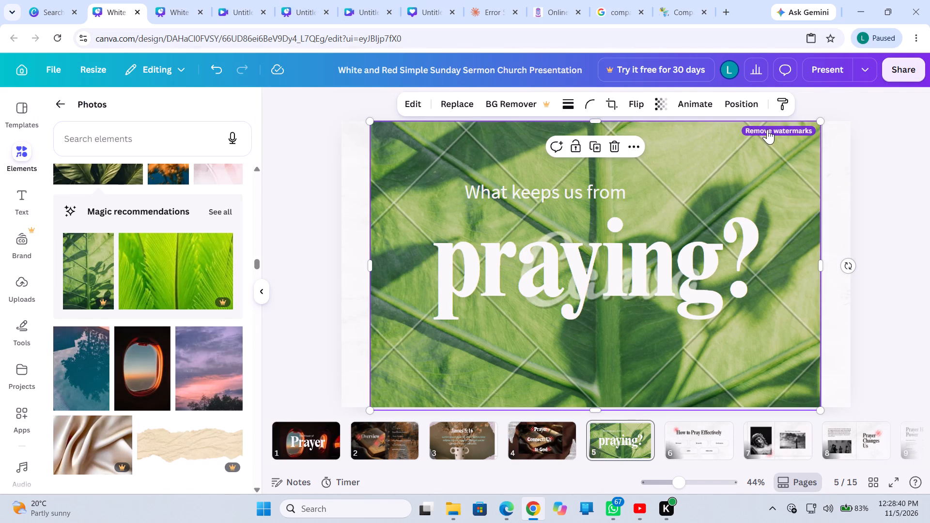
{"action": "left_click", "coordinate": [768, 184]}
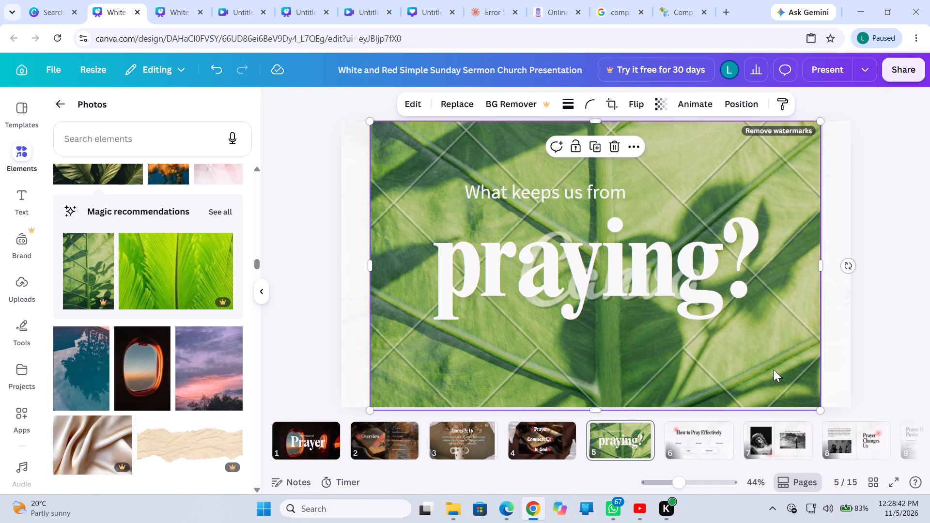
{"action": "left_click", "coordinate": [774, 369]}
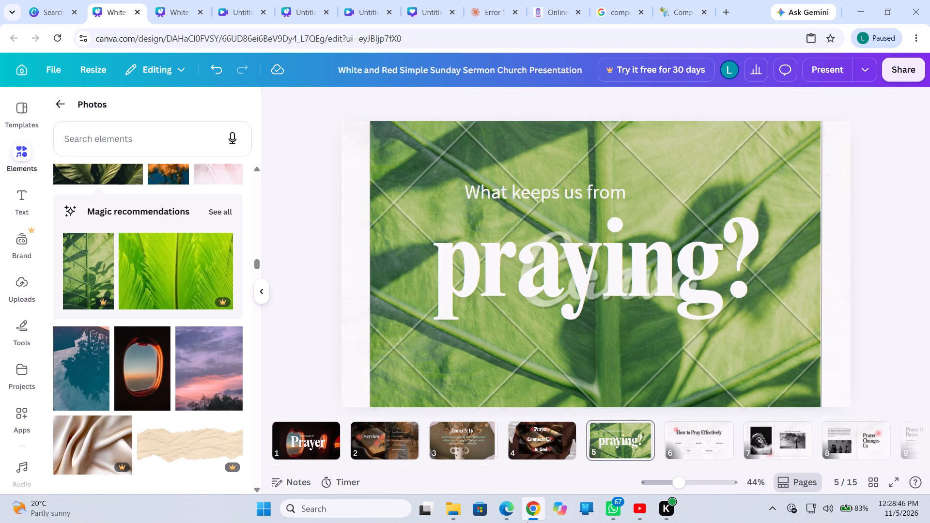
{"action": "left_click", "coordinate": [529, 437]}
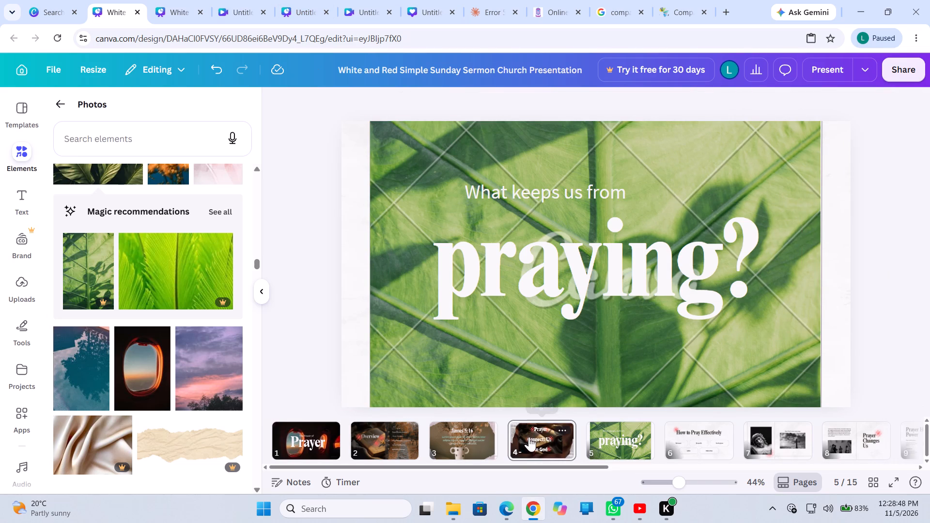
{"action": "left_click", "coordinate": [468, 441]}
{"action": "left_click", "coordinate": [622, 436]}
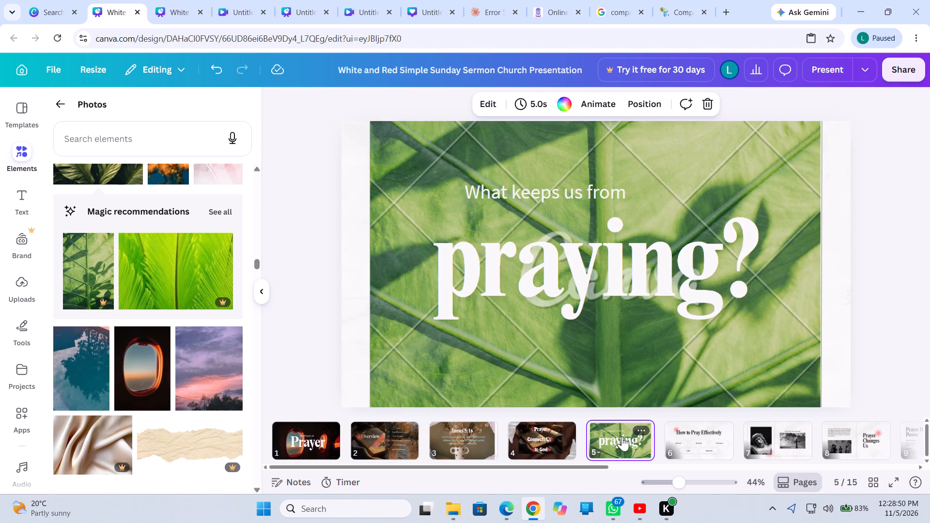
Delete the enlarged green leaf photo from slide 5.
{"action": "left_click", "coordinate": [412, 321]}
{"action": "left_click", "coordinate": [414, 387]}
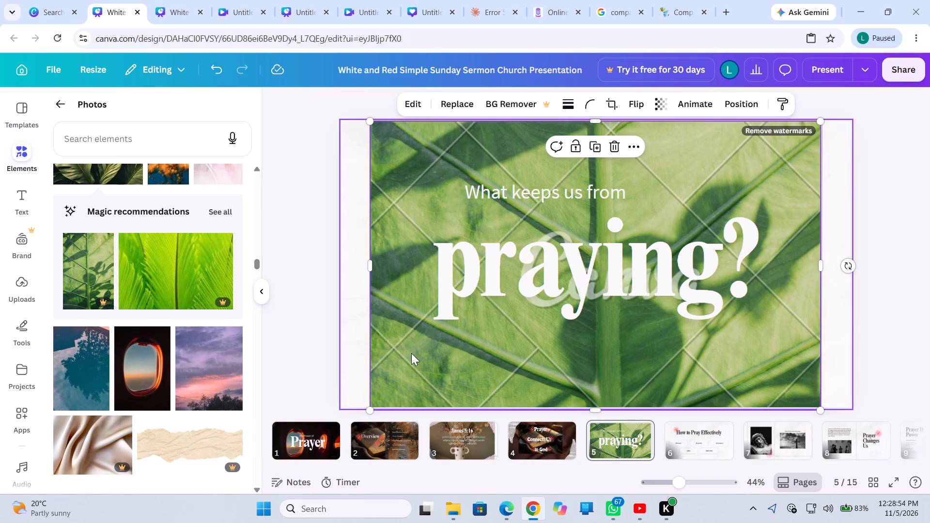
{"action": "left_click", "coordinate": [620, 145]}
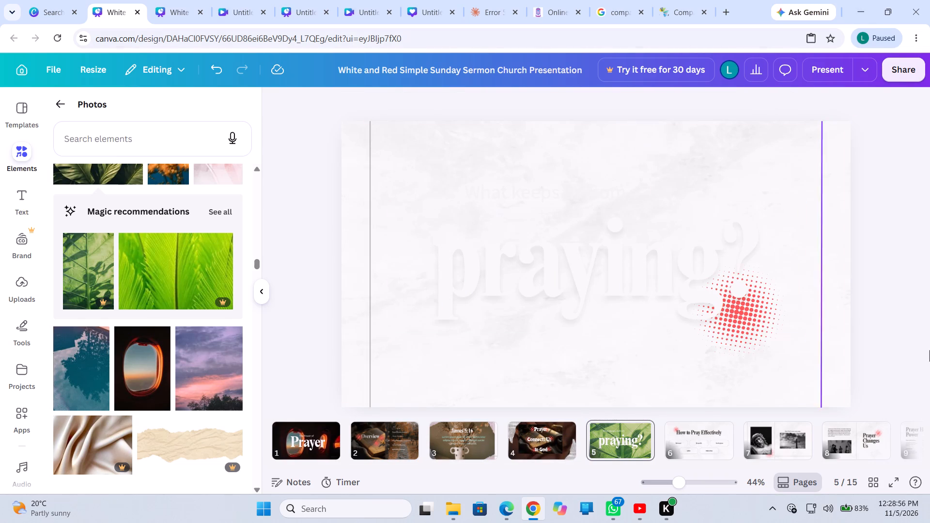
Add the dark night-time photo of a lit building from the photo library to slide 5.
{"action": "scroll", "coordinate": [651, 481], "scroll_direction": "up", "scroll_amount": 3}
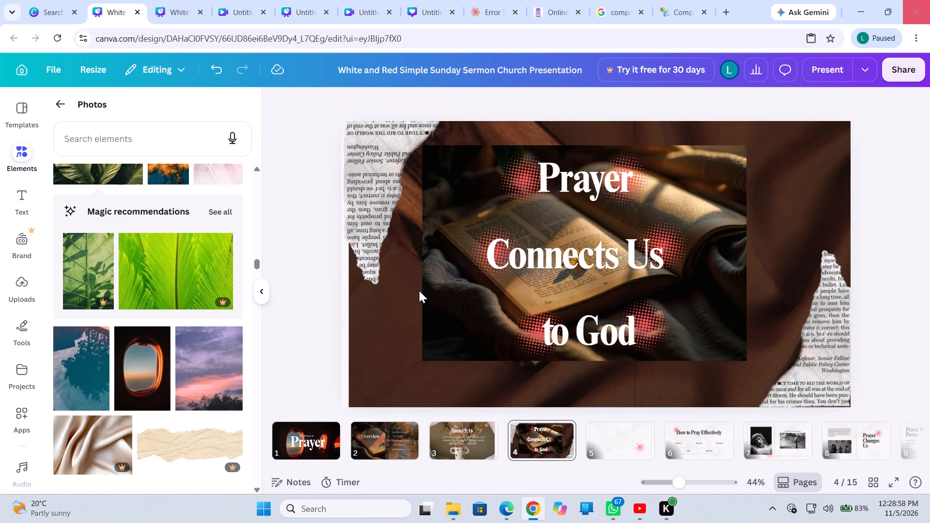
{"action": "left_click", "coordinate": [604, 437]}
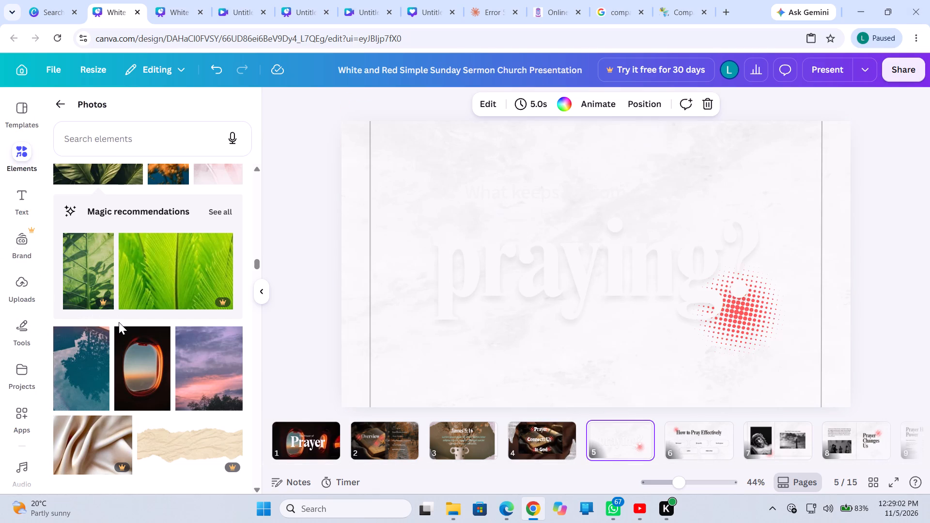
{"action": "scroll", "coordinate": [119, 322], "scroll_direction": "down", "scroll_amount": 3}
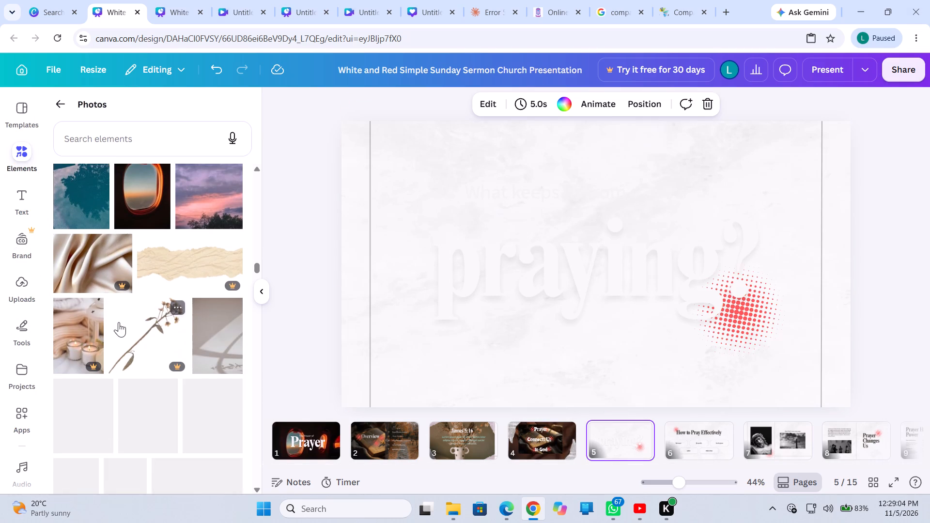
{"action": "scroll", "coordinate": [119, 322], "scroll_direction": "down", "scroll_amount": 2}
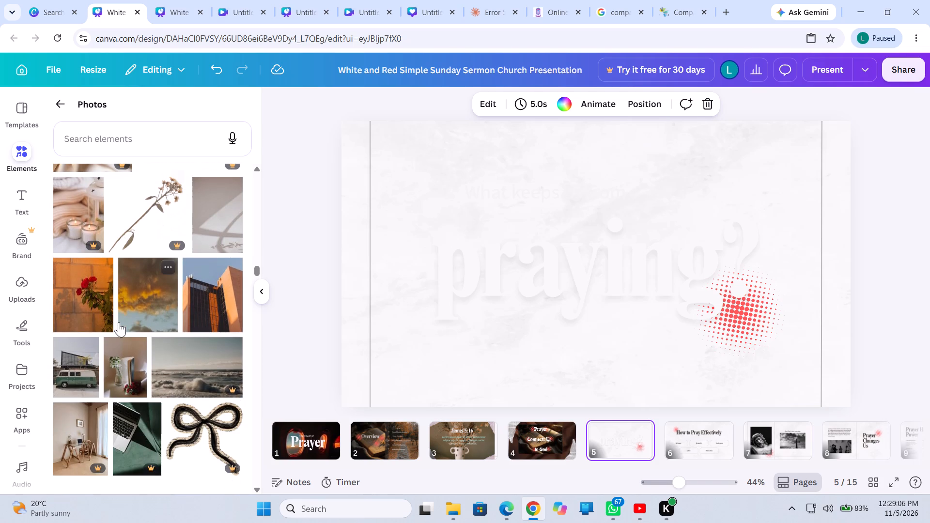
{"action": "scroll", "coordinate": [119, 322], "scroll_direction": "down", "scroll_amount": 2}
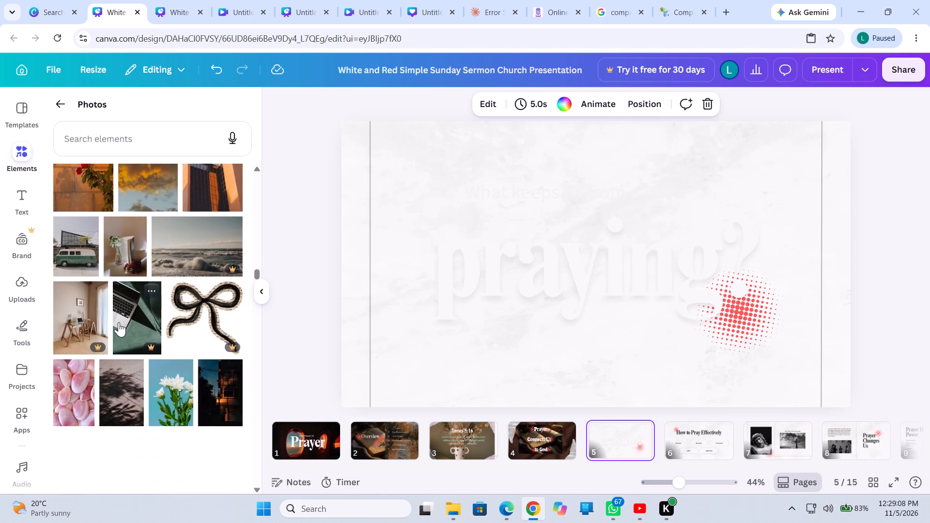
{"action": "left_click", "coordinate": [217, 392]}
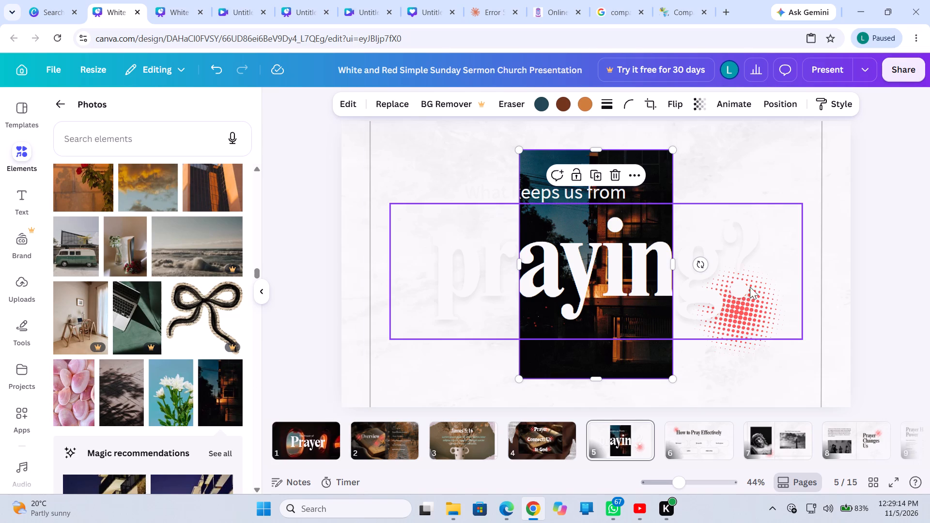
Shift the "praying?" heading slightly so its text box starts at the slide's left vertical line.
{"action": "left_click_drag", "start_coordinate": [691, 263], "coordinate": [779, 245]}
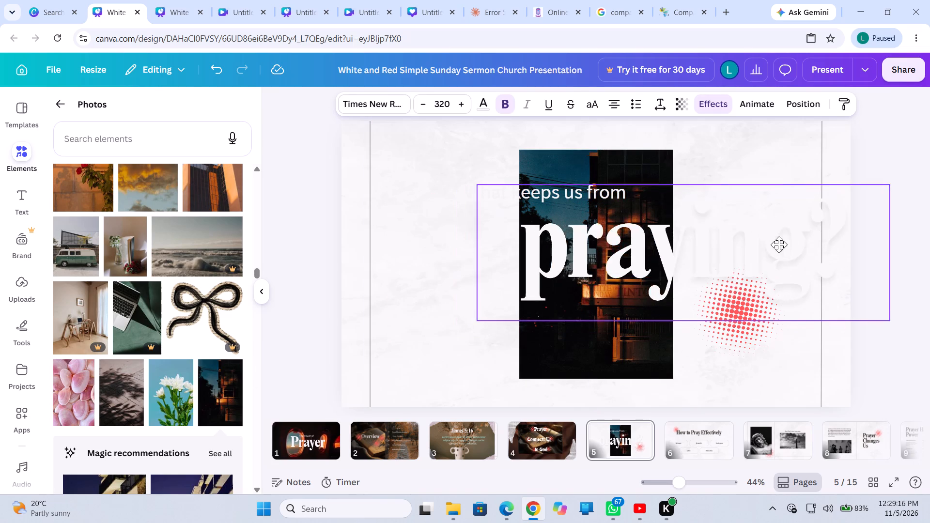
{"action": "left_click_drag", "start_coordinate": [779, 245], "coordinate": [671, 261]}
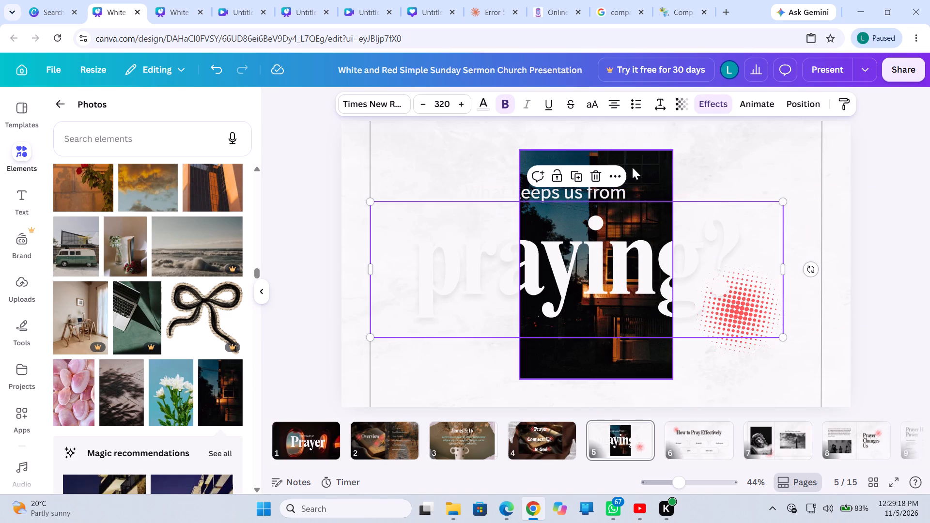
Stretch the night-time building photo to fill slide 5 from top to bottom between the two vertical lines.
{"action": "left_click", "coordinate": [632, 167]}
{"action": "left_click_drag", "start_coordinate": [672, 267], "coordinate": [786, 251]}
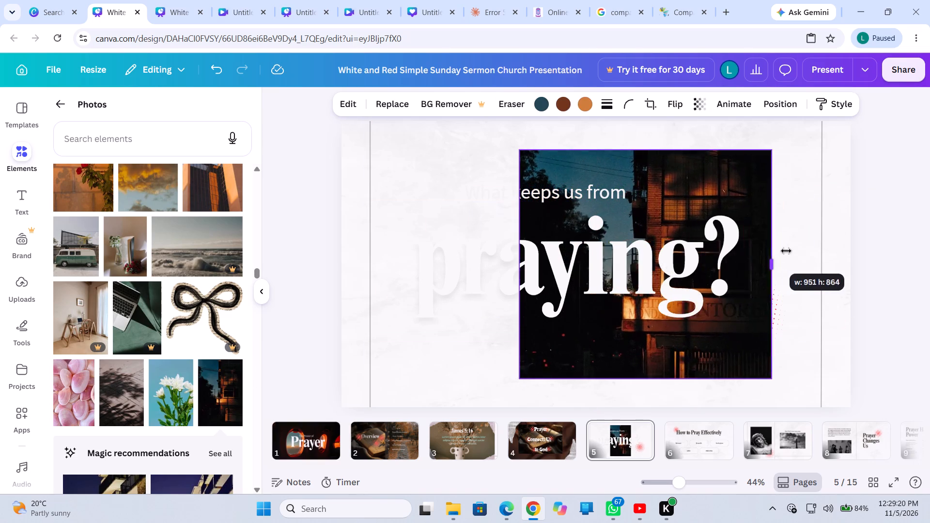
{"action": "left_click_drag", "start_coordinate": [786, 251], "coordinate": [811, 243]}
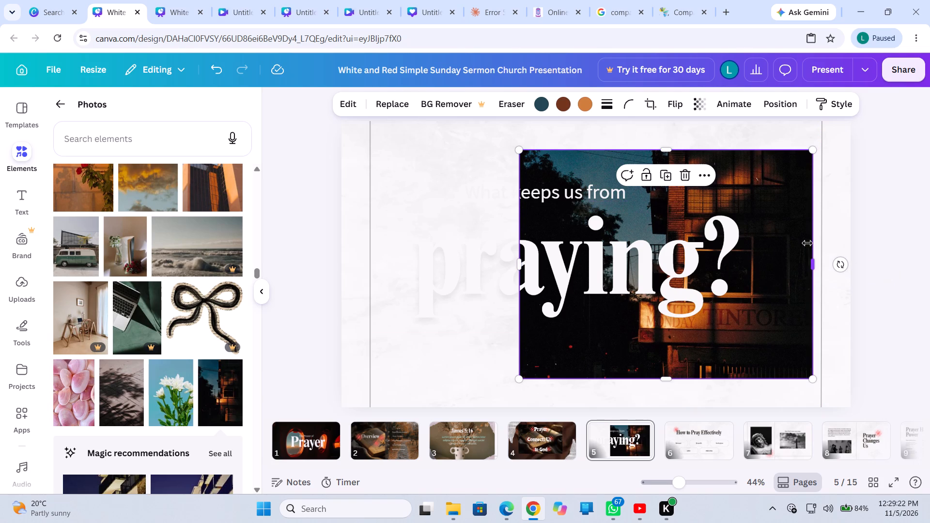
{"action": "left_click_drag", "start_coordinate": [522, 264], "coordinate": [405, 269]}
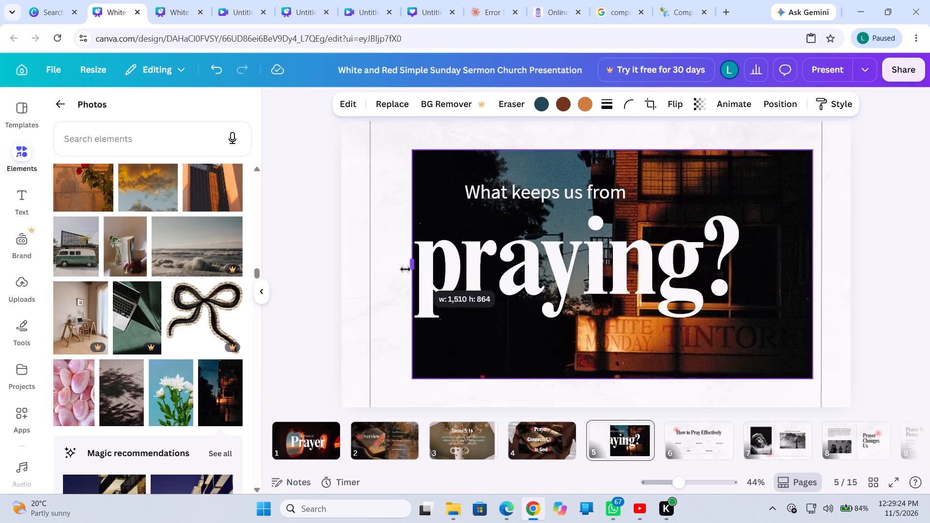
{"action": "left_click_drag", "start_coordinate": [405, 269], "coordinate": [372, 267]}
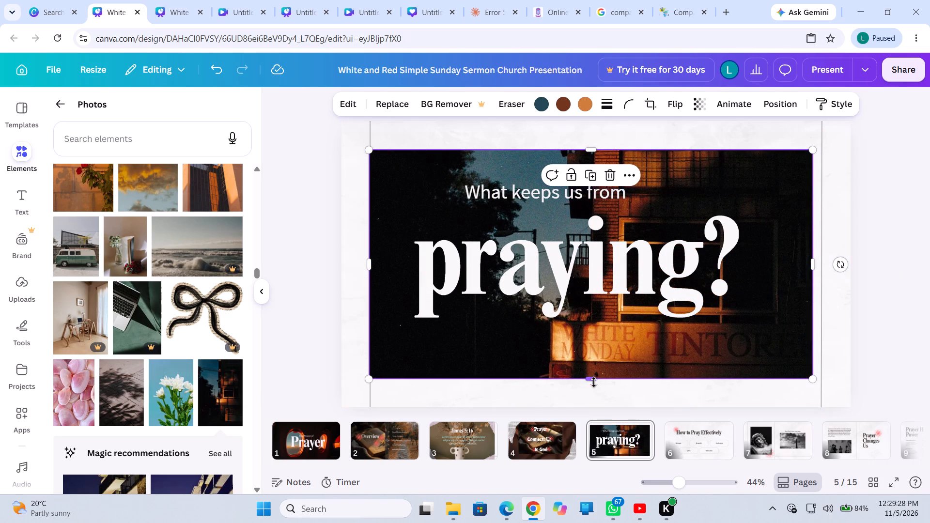
{"action": "left_click_drag", "start_coordinate": [589, 382], "coordinate": [589, 424]}
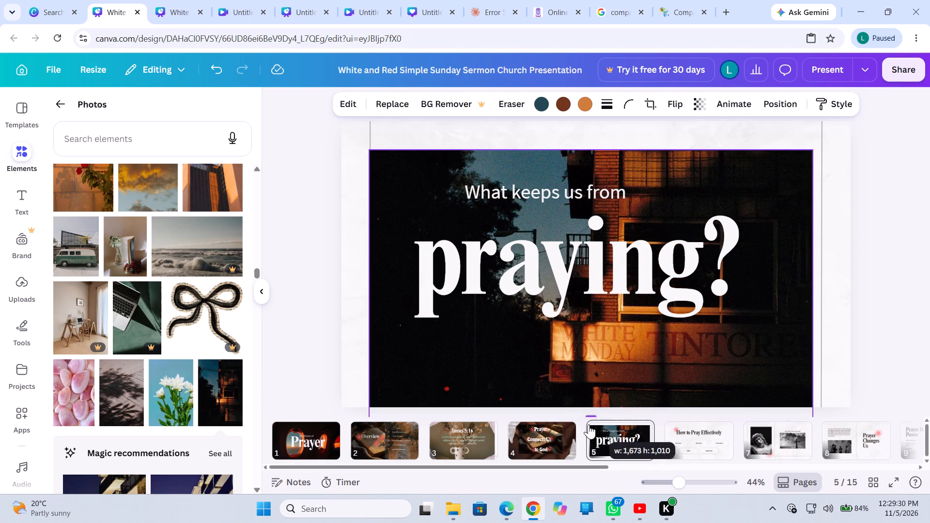
{"action": "left_click_drag", "start_coordinate": [589, 424], "coordinate": [588, 428]}
{"action": "left_click_drag", "start_coordinate": [590, 149], "coordinate": [576, 98]}
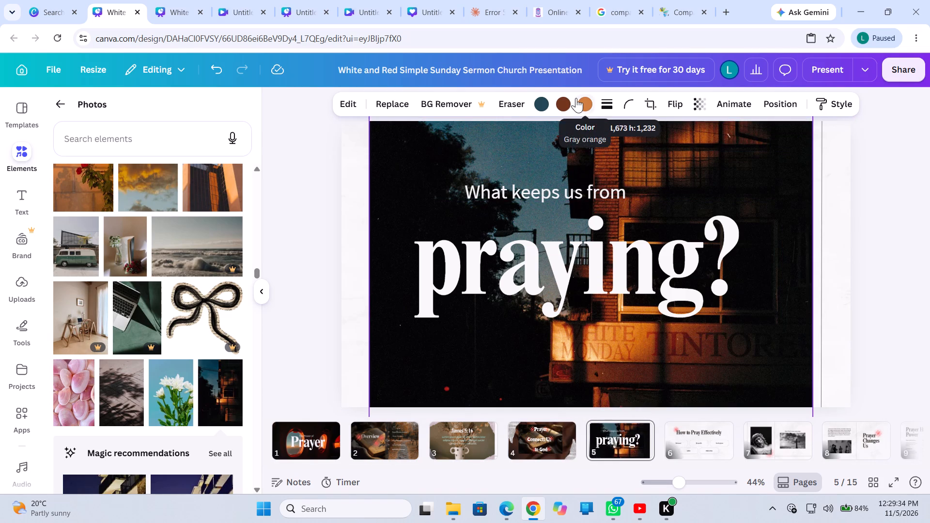
{"action": "left_click_drag", "start_coordinate": [576, 98], "coordinate": [576, 123]}
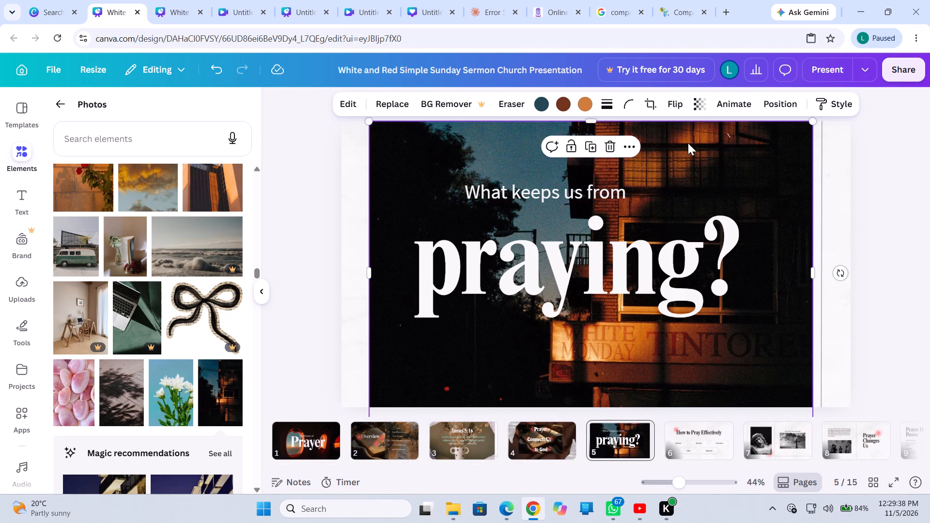
{"action": "left_click_drag", "start_coordinate": [812, 275], "coordinate": [822, 278]}
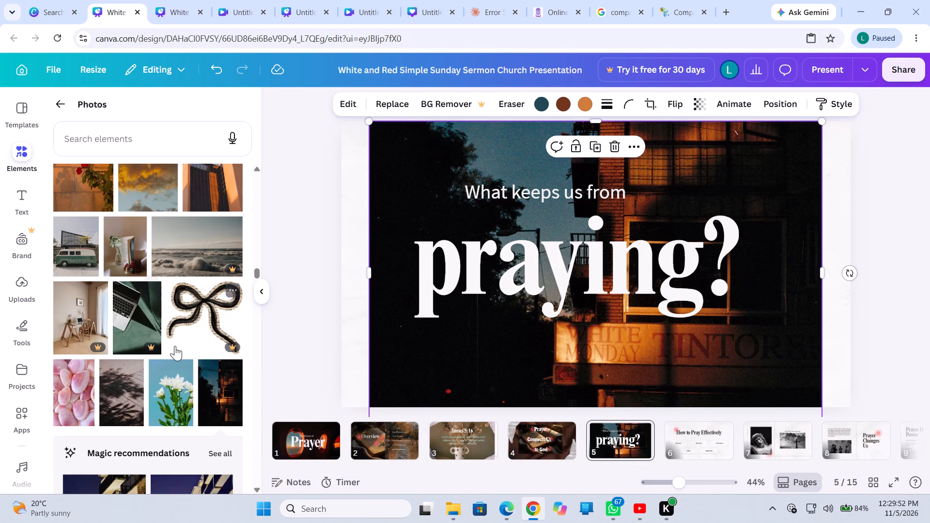
Browse the photo library for another picture to add to slide 5.
{"action": "scroll", "coordinate": [175, 345], "scroll_direction": "down", "scroll_amount": 2}
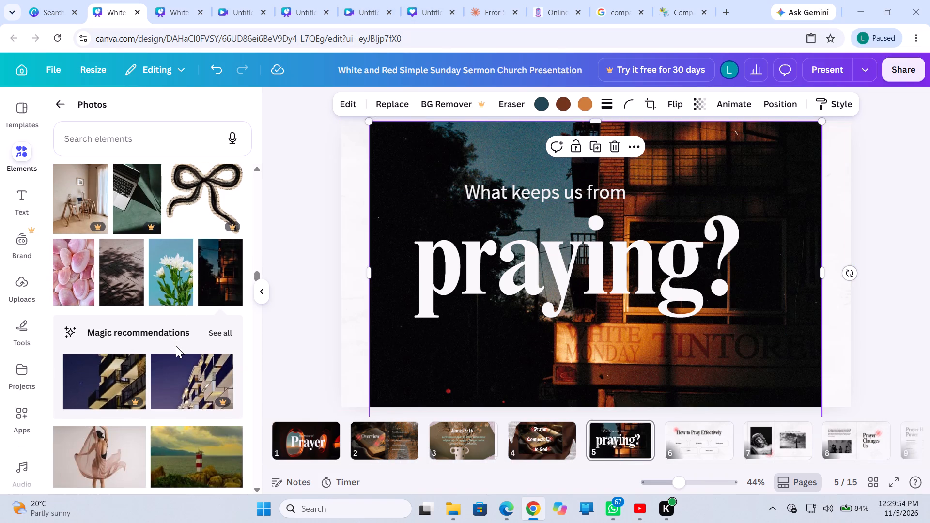
{"action": "scroll", "coordinate": [176, 346], "scroll_direction": "down", "scroll_amount": 2}
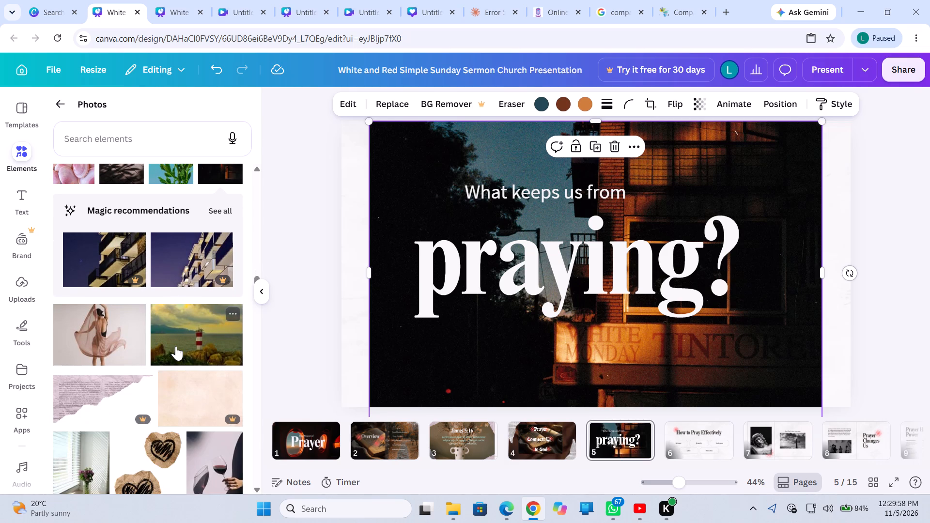
{"action": "scroll", "coordinate": [176, 346], "scroll_direction": "down", "scroll_amount": 2}
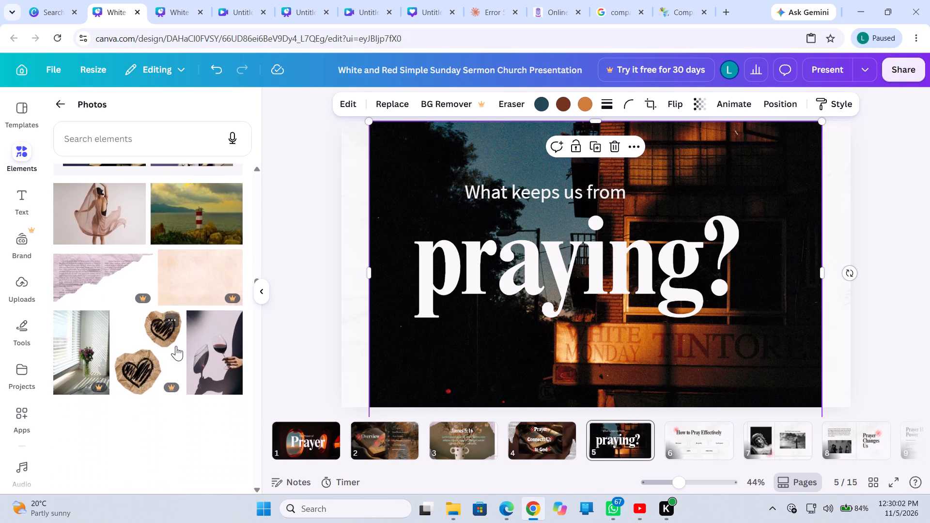
{"action": "scroll", "coordinate": [176, 346], "scroll_direction": "down", "scroll_amount": 2}
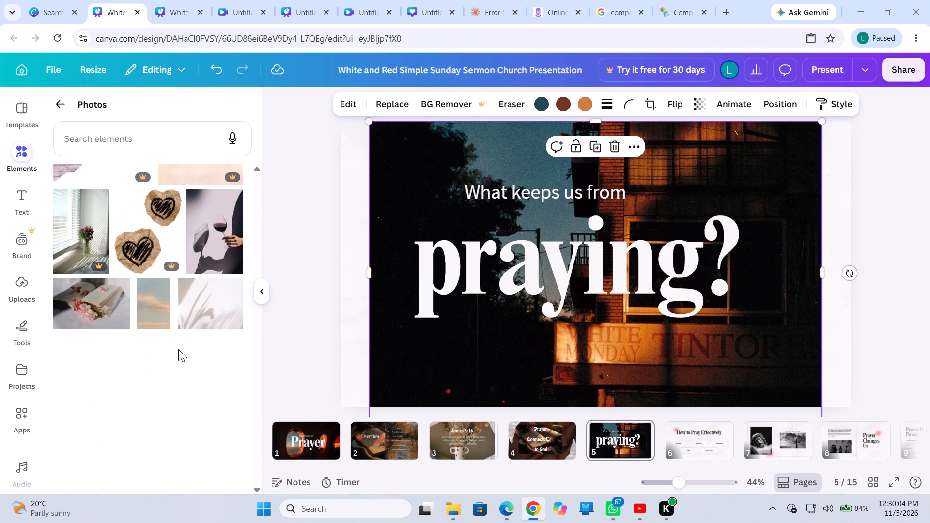
{"action": "scroll", "coordinate": [178, 349], "scroll_direction": "down", "scroll_amount": 1}
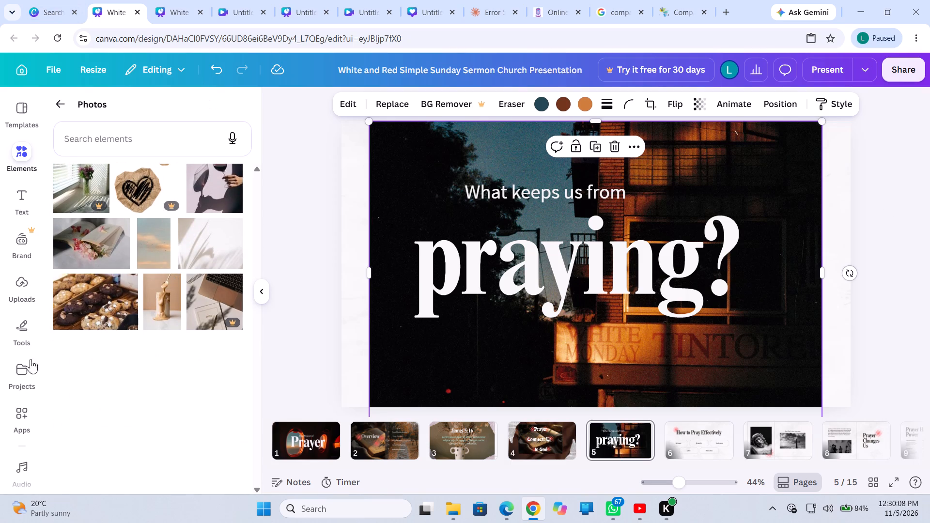
{"action": "scroll", "coordinate": [131, 299], "scroll_direction": "down", "scroll_amount": 4}
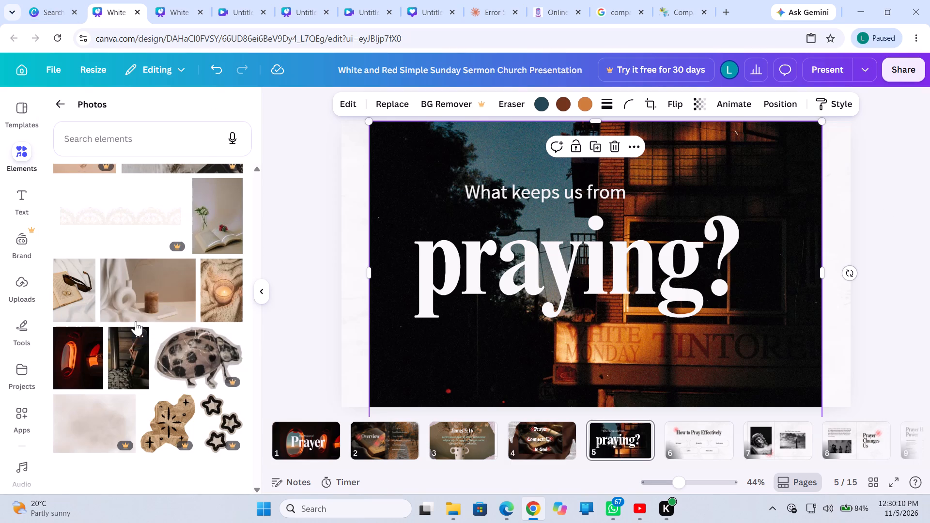
{"action": "scroll", "coordinate": [136, 321], "scroll_direction": "down", "scroll_amount": 3}
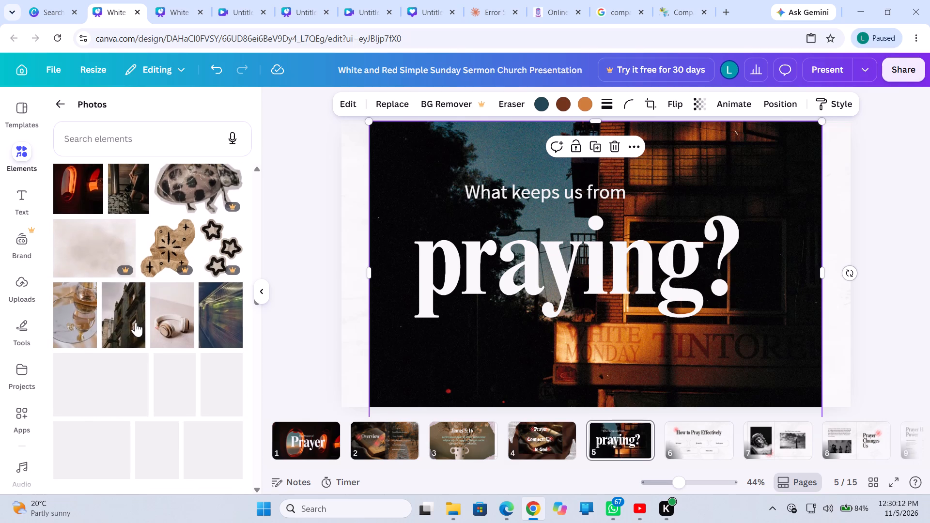
{"action": "scroll", "coordinate": [136, 322], "scroll_direction": "down", "scroll_amount": 3}
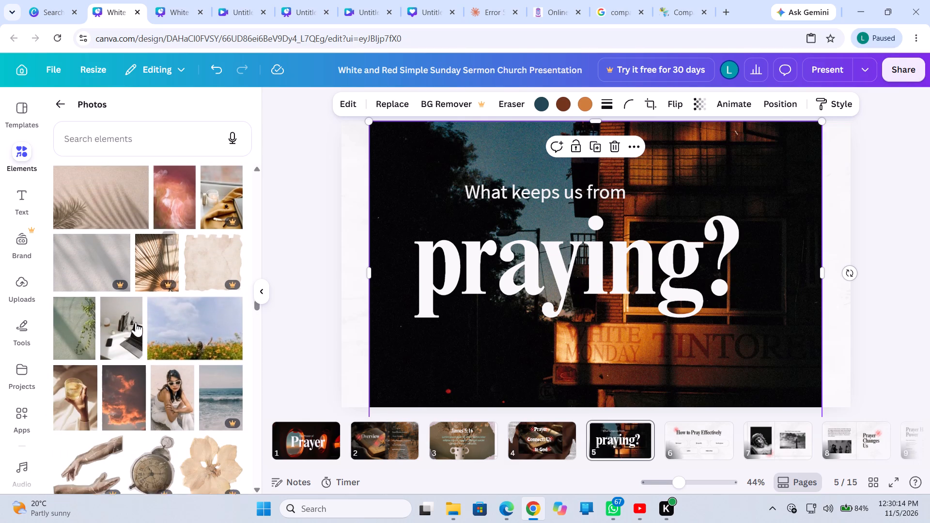
{"action": "scroll", "coordinate": [136, 322], "scroll_direction": "down", "scroll_amount": 1}
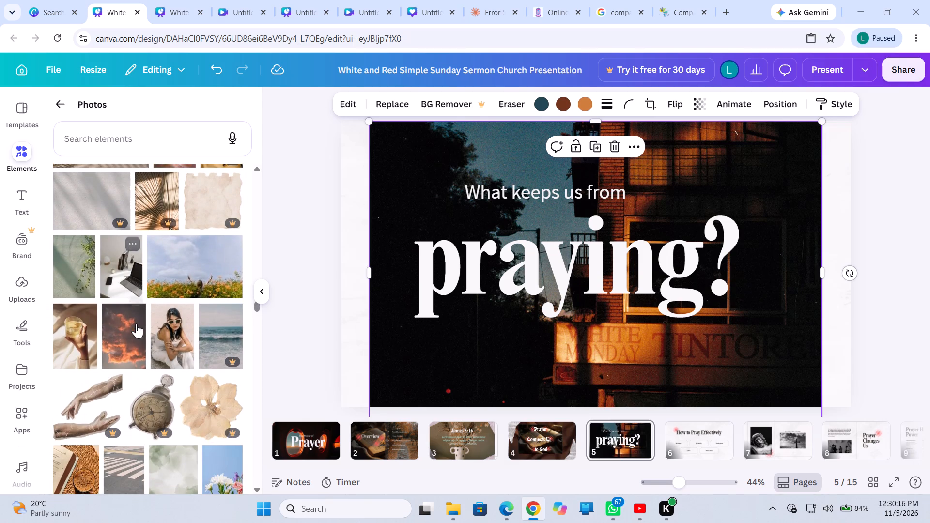
{"action": "scroll", "coordinate": [136, 323], "scroll_direction": "down", "scroll_amount": 2}
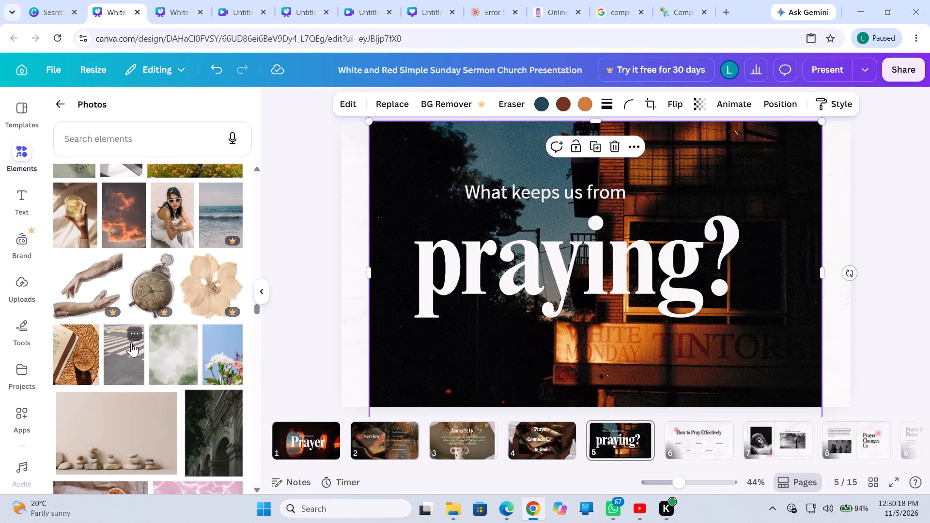
{"action": "scroll", "coordinate": [127, 338], "scroll_direction": "down", "scroll_amount": 5}
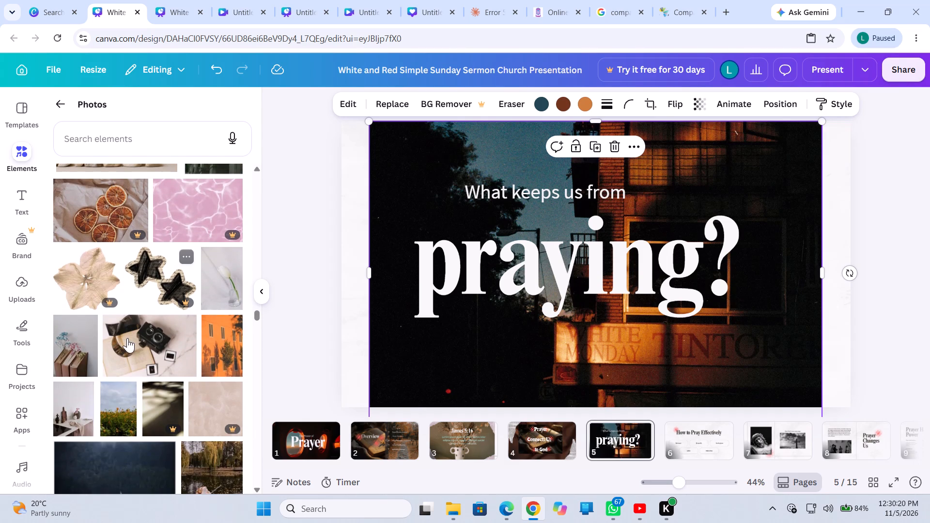
{"action": "scroll", "coordinate": [127, 338], "scroll_direction": "down", "scroll_amount": 3}
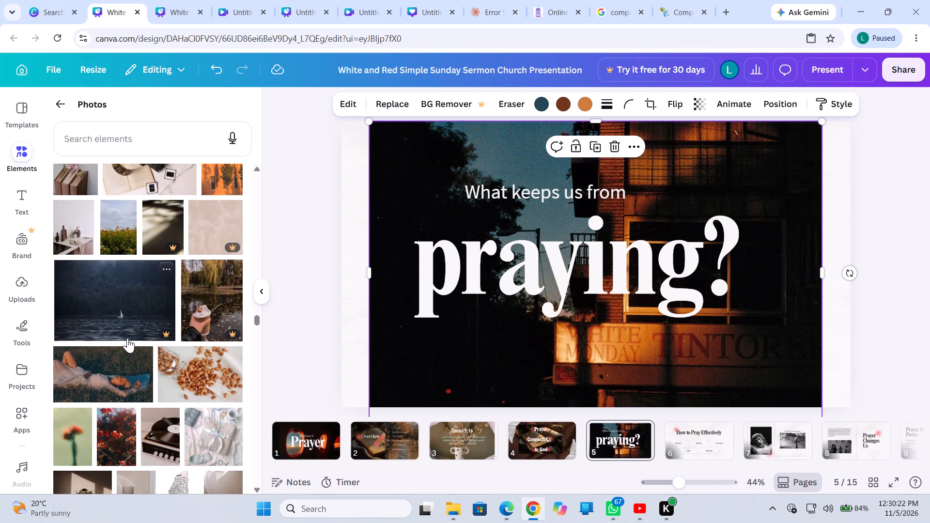
{"action": "scroll", "coordinate": [127, 338], "scroll_direction": "down", "scroll_amount": 3}
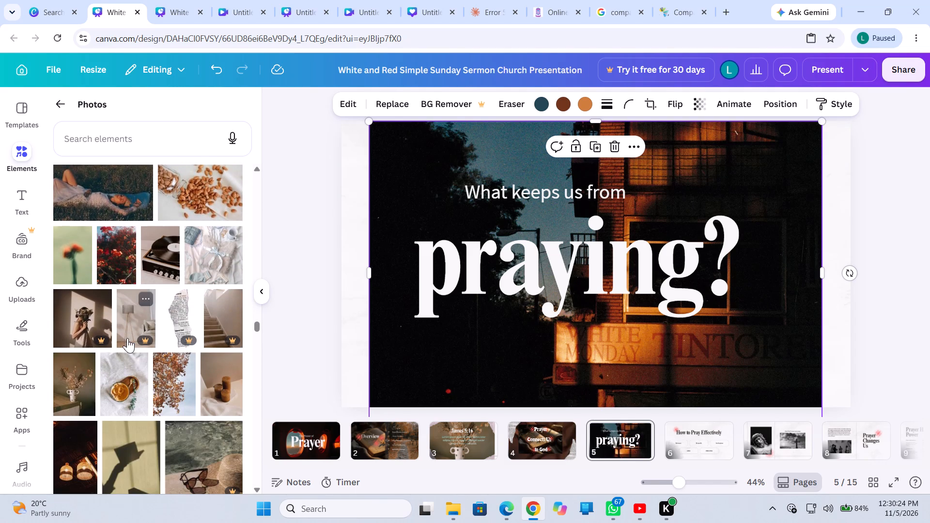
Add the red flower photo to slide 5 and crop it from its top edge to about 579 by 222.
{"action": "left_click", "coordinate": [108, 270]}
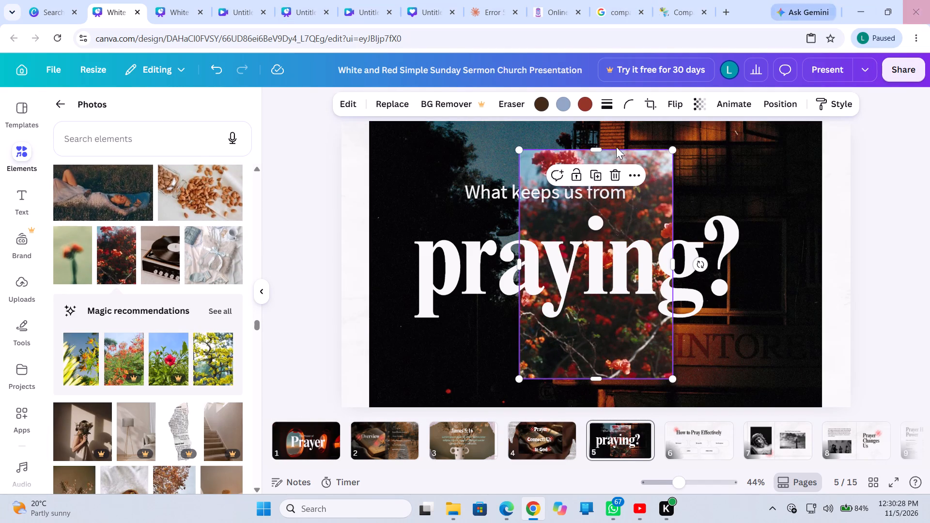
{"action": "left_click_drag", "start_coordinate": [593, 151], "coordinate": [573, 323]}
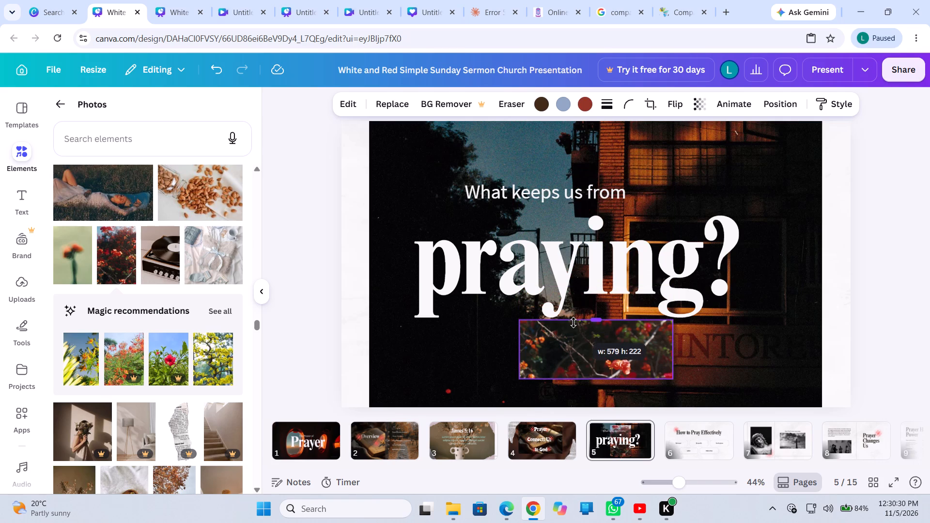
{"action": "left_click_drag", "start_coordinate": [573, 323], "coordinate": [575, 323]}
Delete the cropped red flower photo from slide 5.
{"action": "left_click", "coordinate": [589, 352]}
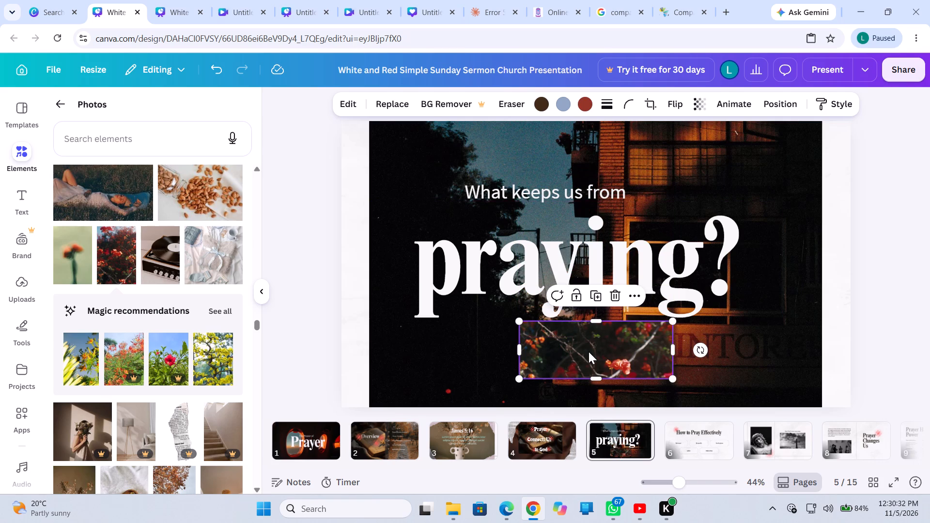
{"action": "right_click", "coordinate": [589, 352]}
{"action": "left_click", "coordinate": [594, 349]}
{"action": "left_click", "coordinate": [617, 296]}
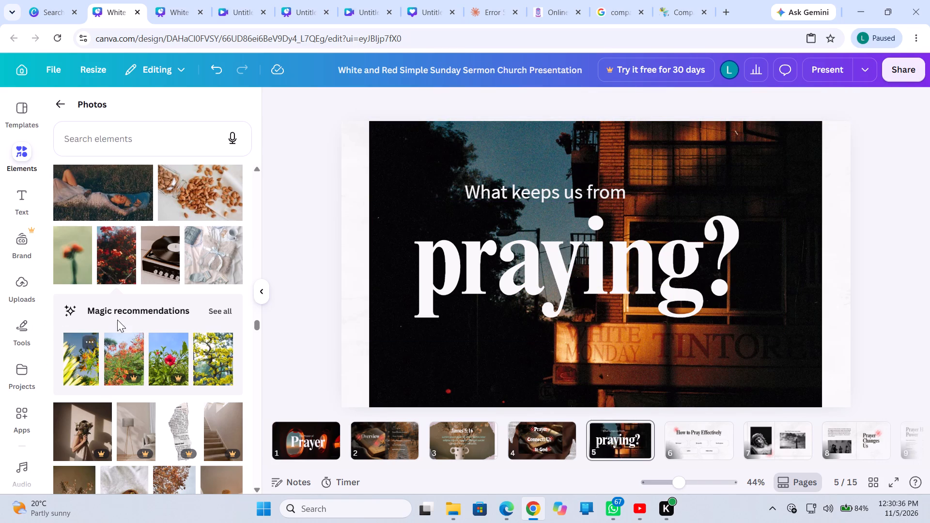
Search the photos for "praise and worship" and add the blue-lit crowd photo with raised hands to slide 5.
{"action": "scroll", "coordinate": [137, 227], "scroll_direction": "down", "scroll_amount": 9}
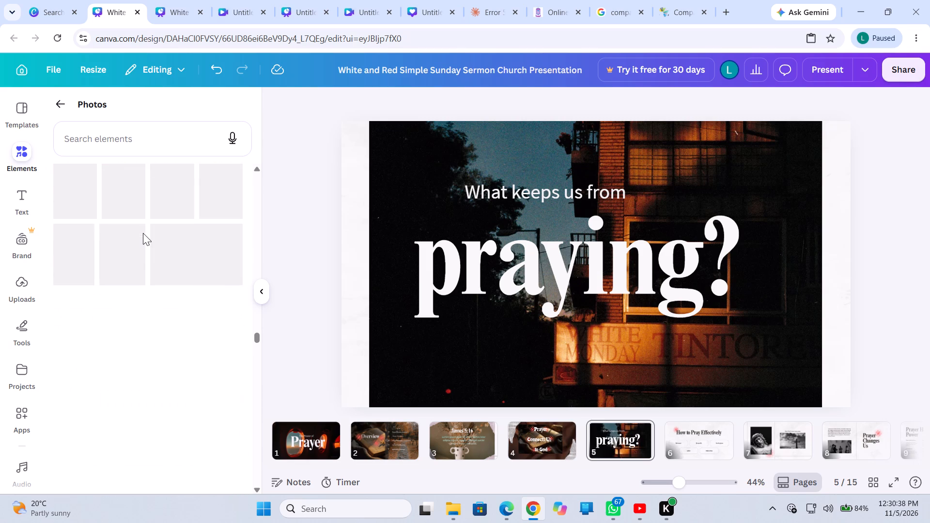
{"action": "left_click", "coordinate": [112, 145]}
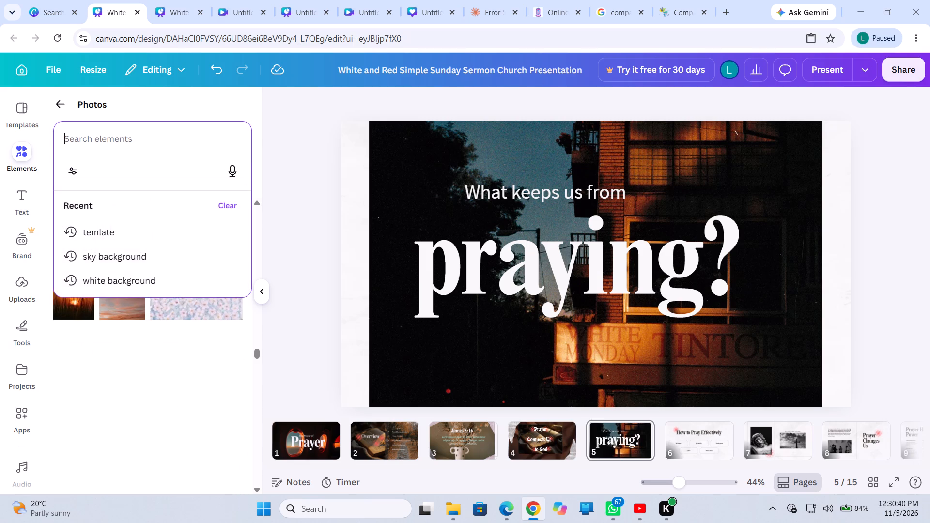
{"action": "type", "text": "pra"}
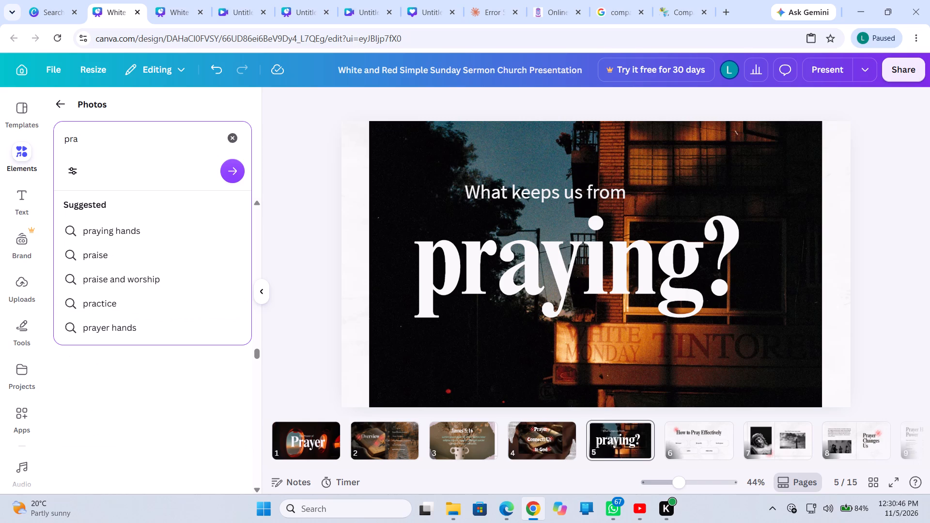
{"action": "left_click", "coordinate": [110, 277]}
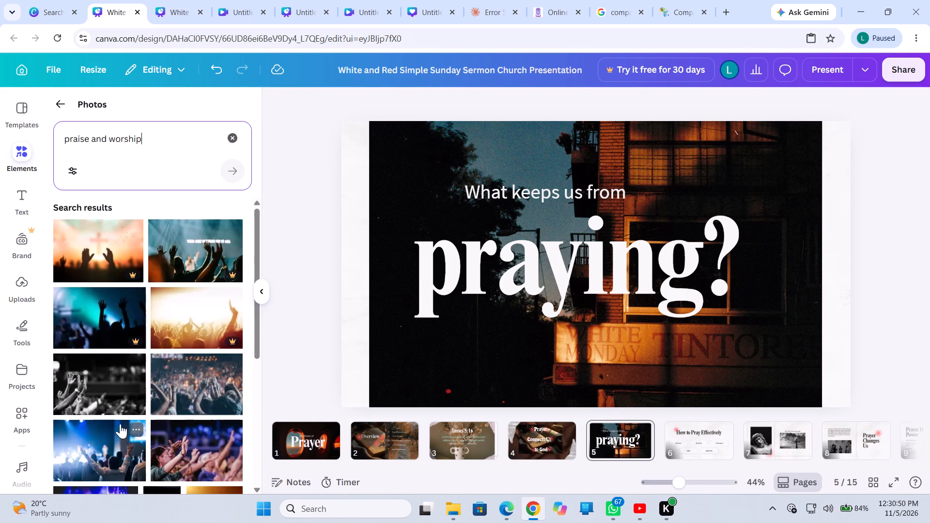
{"action": "left_click", "coordinate": [106, 321]}
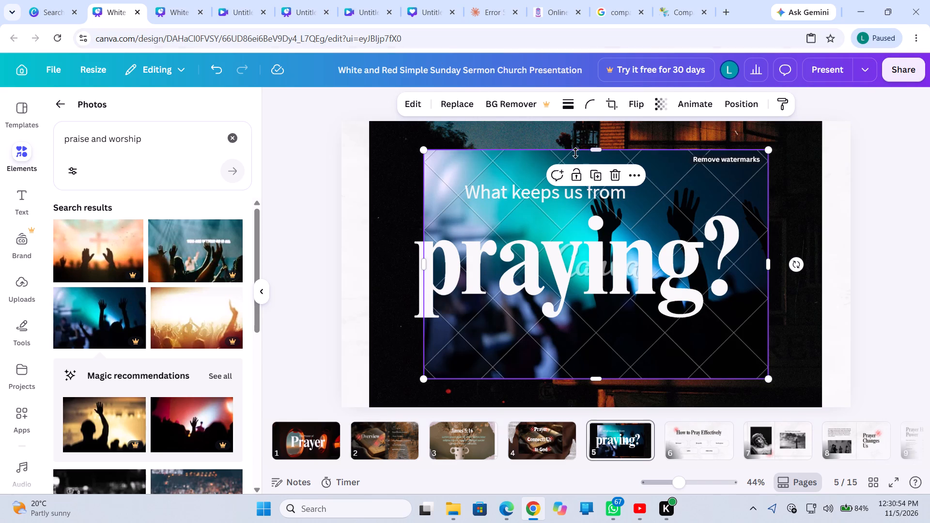
Crop the worship crowd photo from its top edge down to the upper part of the "praying?" heading.
{"action": "left_click_drag", "start_coordinate": [597, 146], "coordinate": [620, 305]}
{"action": "left_click_drag", "start_coordinate": [620, 305], "coordinate": [670, 240]}
{"action": "left_click", "coordinate": [658, 191]}
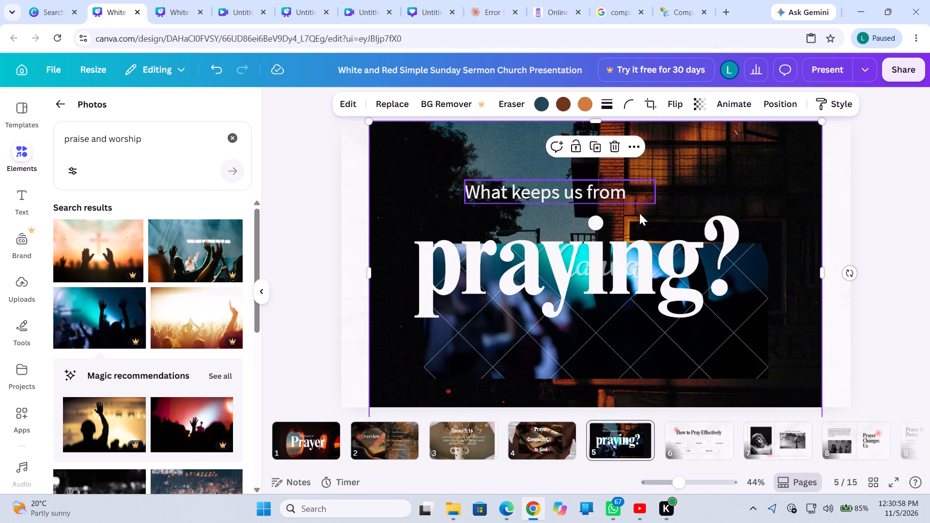
Extend the blue-lit worship crowd photo upward behind "What keeps us from" to about 811 high, and widen it past the heading's left edge.
{"action": "left_click", "coordinate": [566, 329]}
{"action": "left_click", "coordinate": [552, 352]}
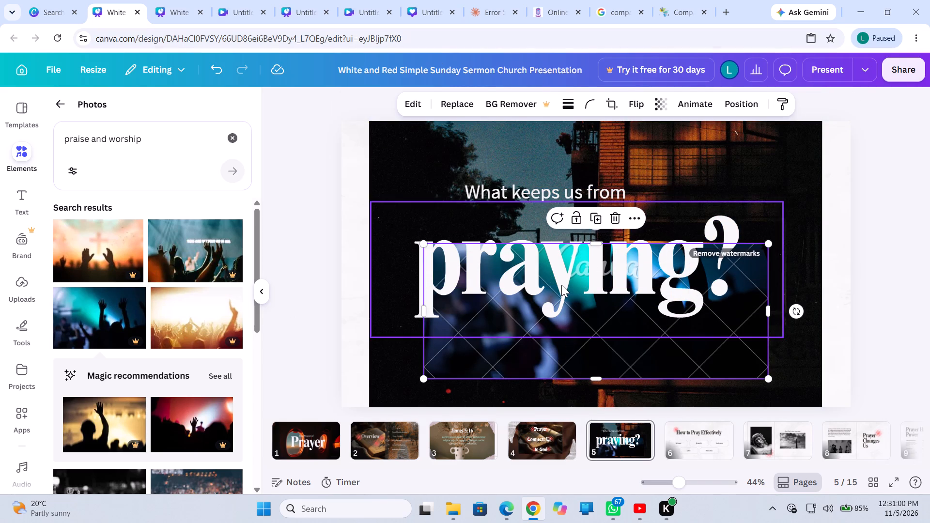
{"action": "left_click_drag", "start_coordinate": [595, 245], "coordinate": [563, 184]}
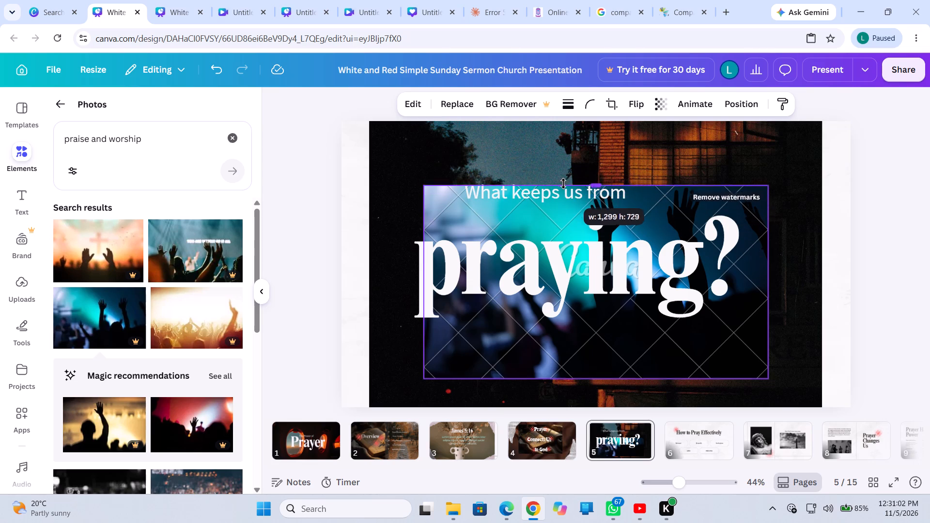
{"action": "left_click_drag", "start_coordinate": [563, 184], "coordinate": [559, 165]}
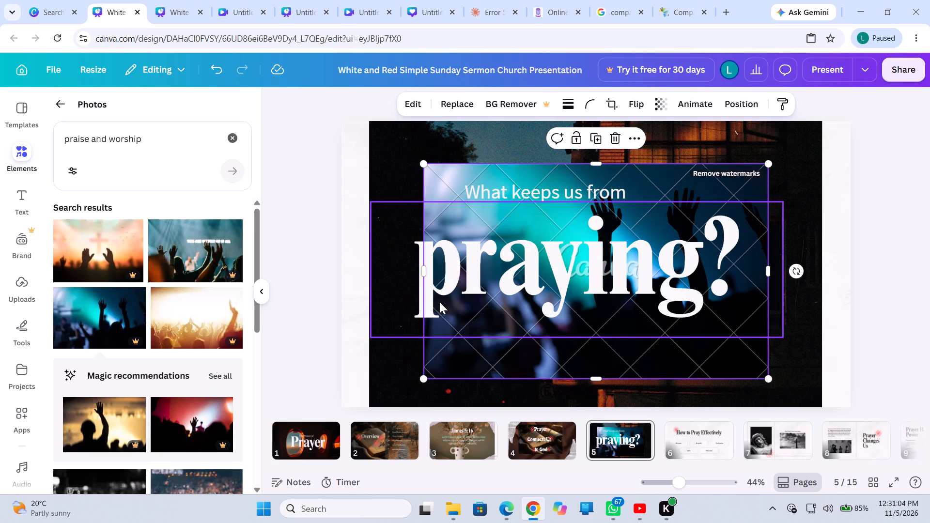
{"action": "left_click_drag", "start_coordinate": [421, 271], "coordinate": [398, 263]}
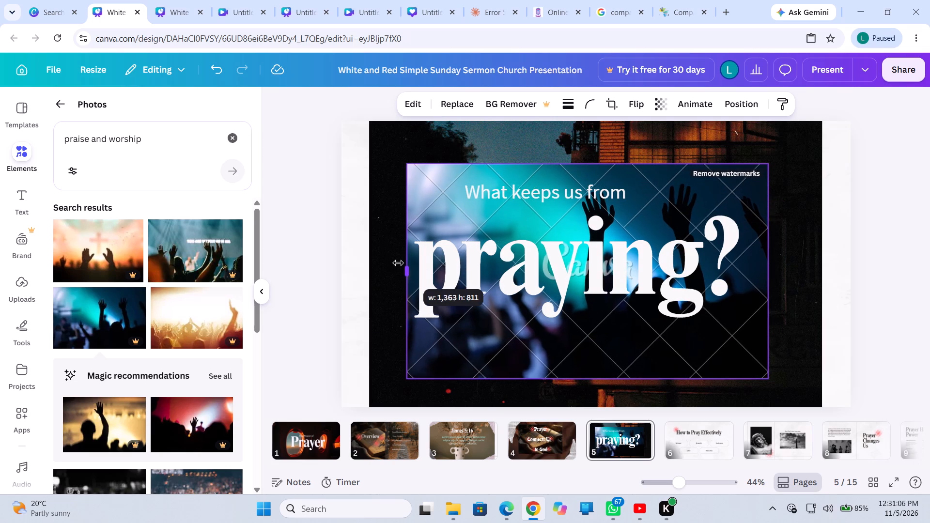
{"action": "left_click_drag", "start_coordinate": [398, 263], "coordinate": [390, 258]}
{"action": "left_click", "coordinate": [782, 170]}
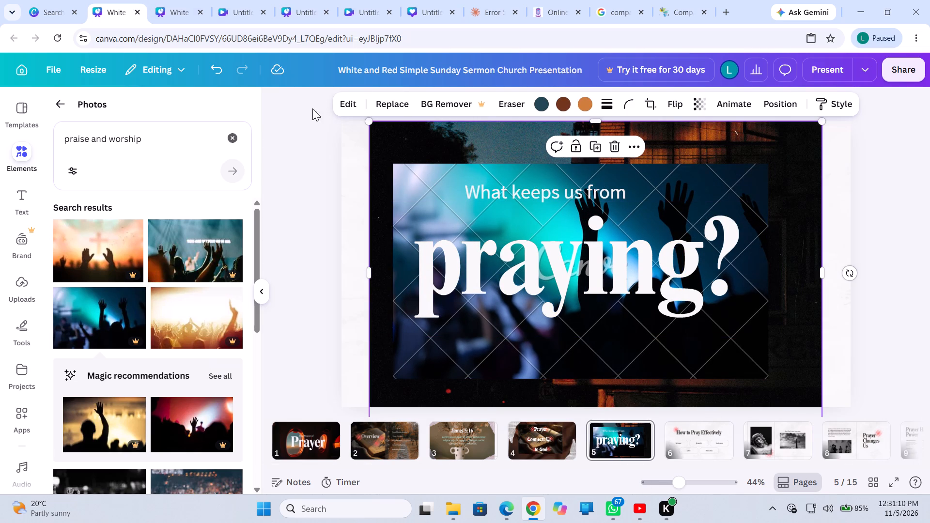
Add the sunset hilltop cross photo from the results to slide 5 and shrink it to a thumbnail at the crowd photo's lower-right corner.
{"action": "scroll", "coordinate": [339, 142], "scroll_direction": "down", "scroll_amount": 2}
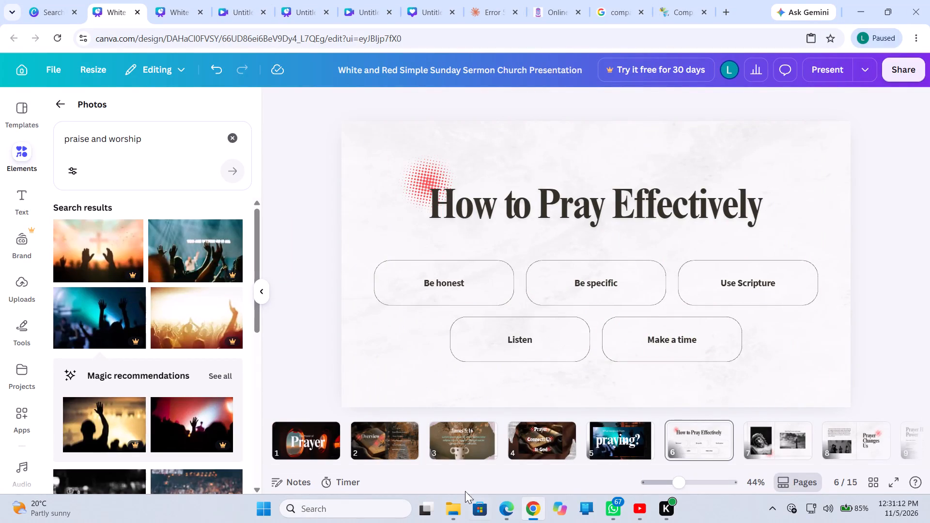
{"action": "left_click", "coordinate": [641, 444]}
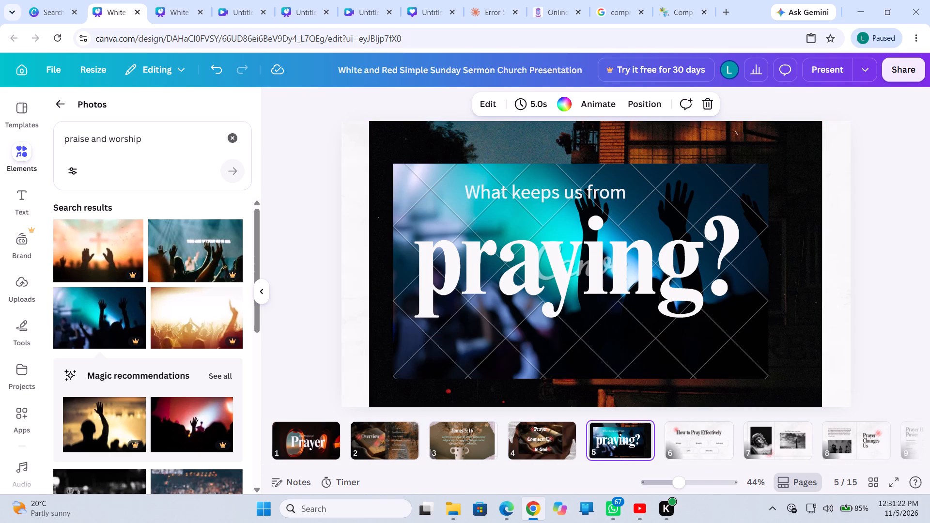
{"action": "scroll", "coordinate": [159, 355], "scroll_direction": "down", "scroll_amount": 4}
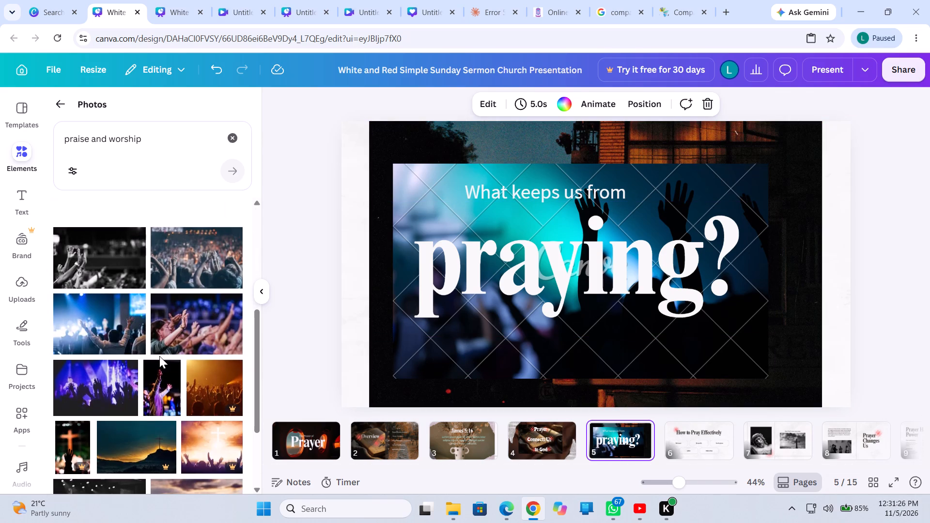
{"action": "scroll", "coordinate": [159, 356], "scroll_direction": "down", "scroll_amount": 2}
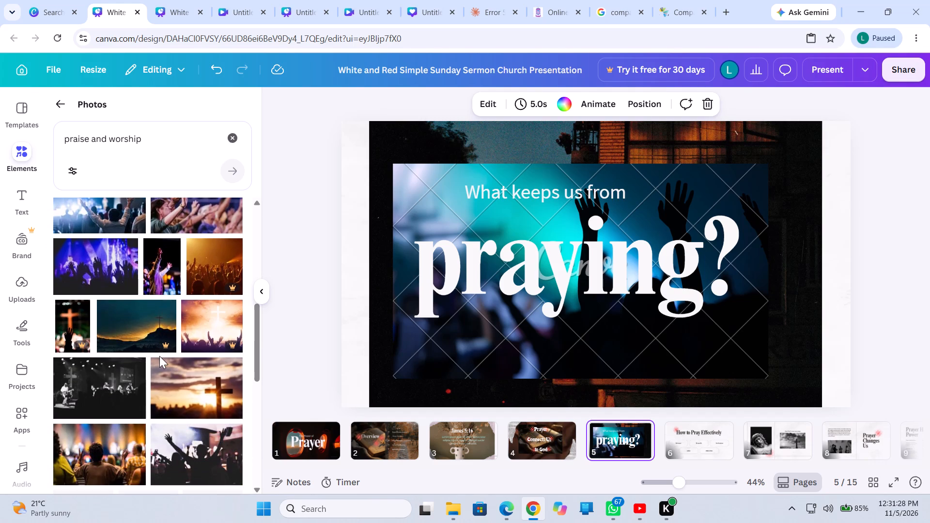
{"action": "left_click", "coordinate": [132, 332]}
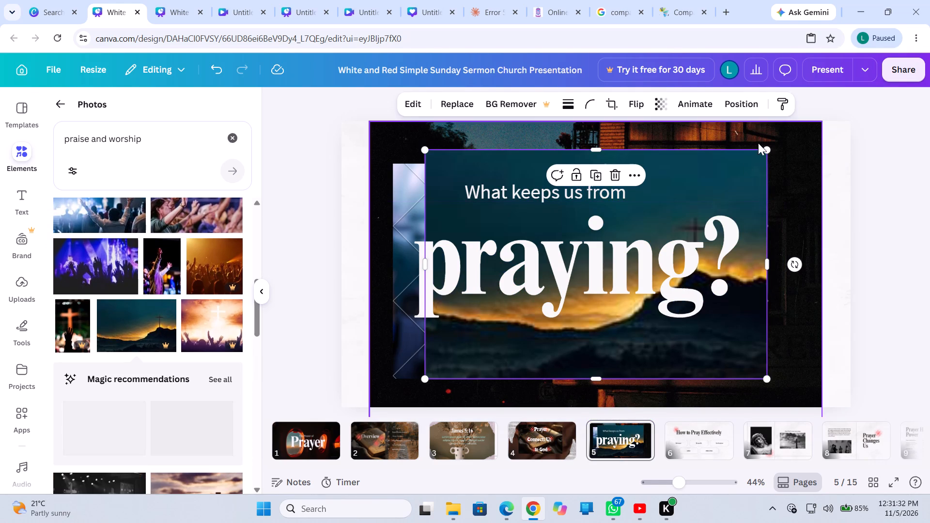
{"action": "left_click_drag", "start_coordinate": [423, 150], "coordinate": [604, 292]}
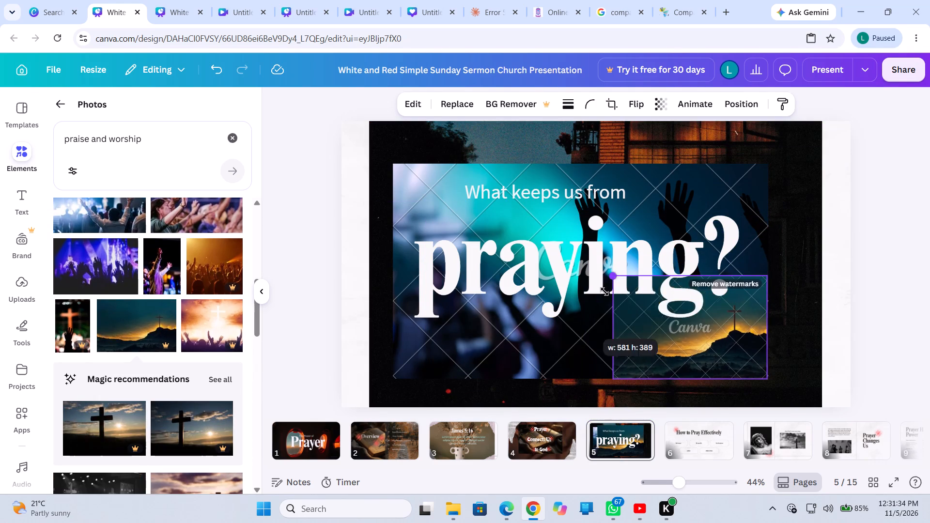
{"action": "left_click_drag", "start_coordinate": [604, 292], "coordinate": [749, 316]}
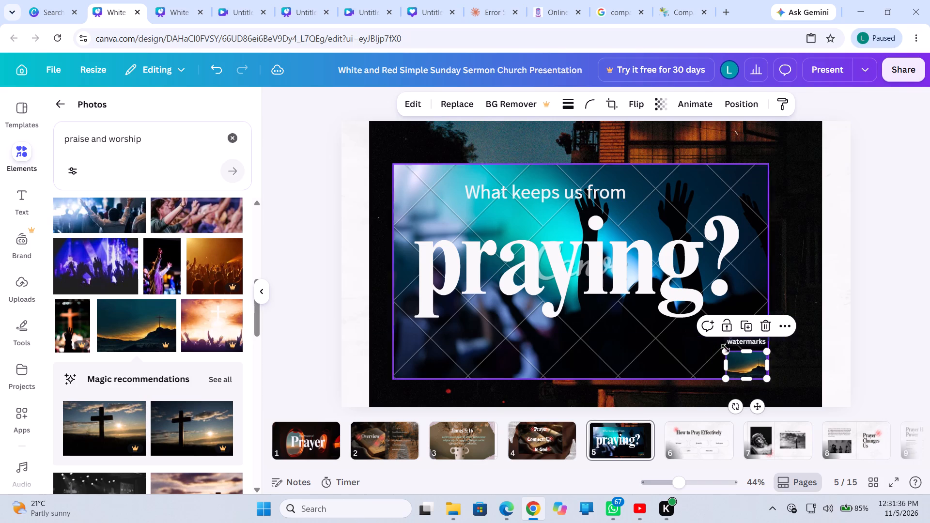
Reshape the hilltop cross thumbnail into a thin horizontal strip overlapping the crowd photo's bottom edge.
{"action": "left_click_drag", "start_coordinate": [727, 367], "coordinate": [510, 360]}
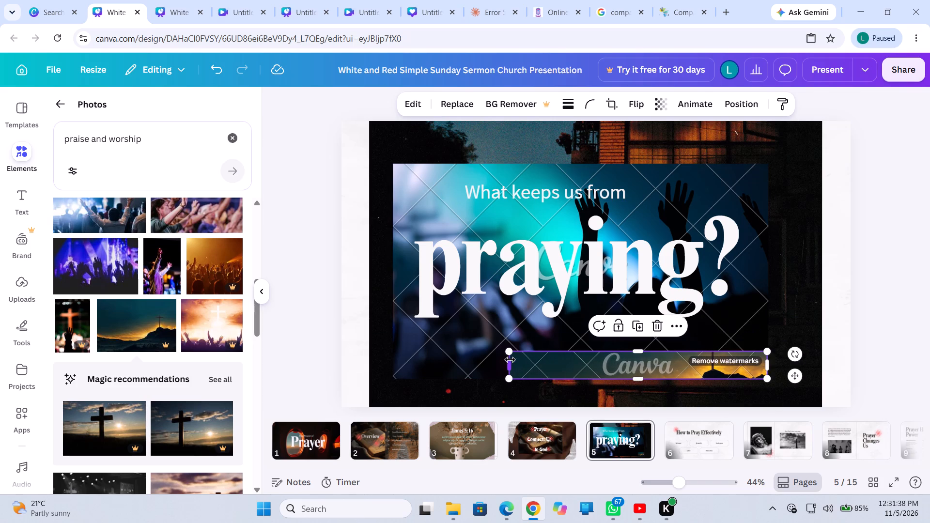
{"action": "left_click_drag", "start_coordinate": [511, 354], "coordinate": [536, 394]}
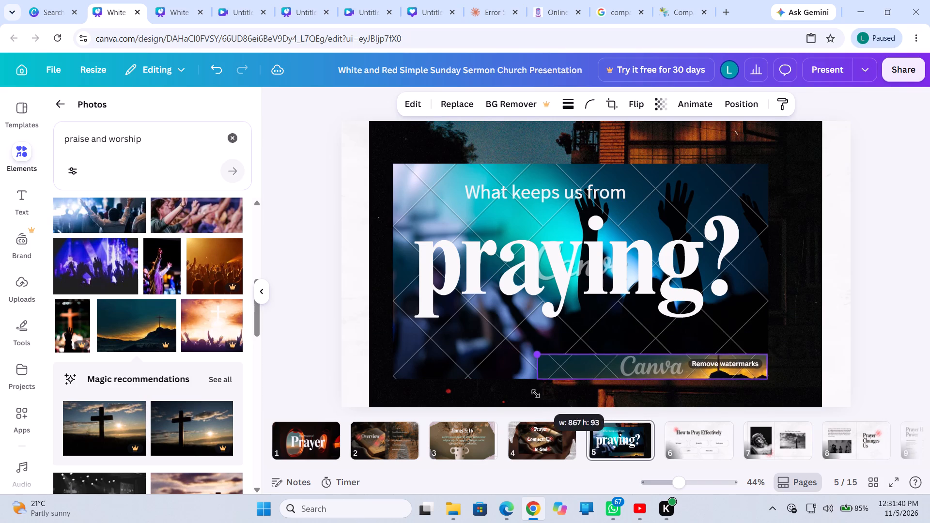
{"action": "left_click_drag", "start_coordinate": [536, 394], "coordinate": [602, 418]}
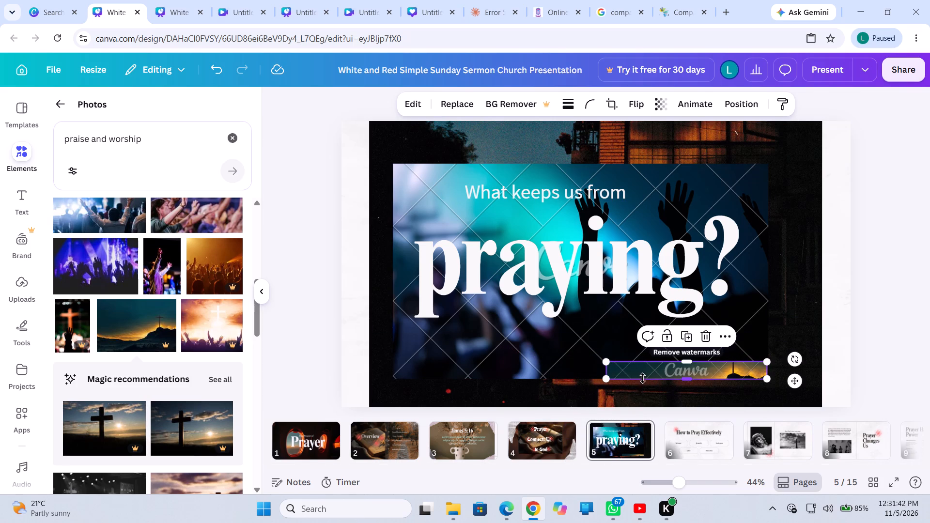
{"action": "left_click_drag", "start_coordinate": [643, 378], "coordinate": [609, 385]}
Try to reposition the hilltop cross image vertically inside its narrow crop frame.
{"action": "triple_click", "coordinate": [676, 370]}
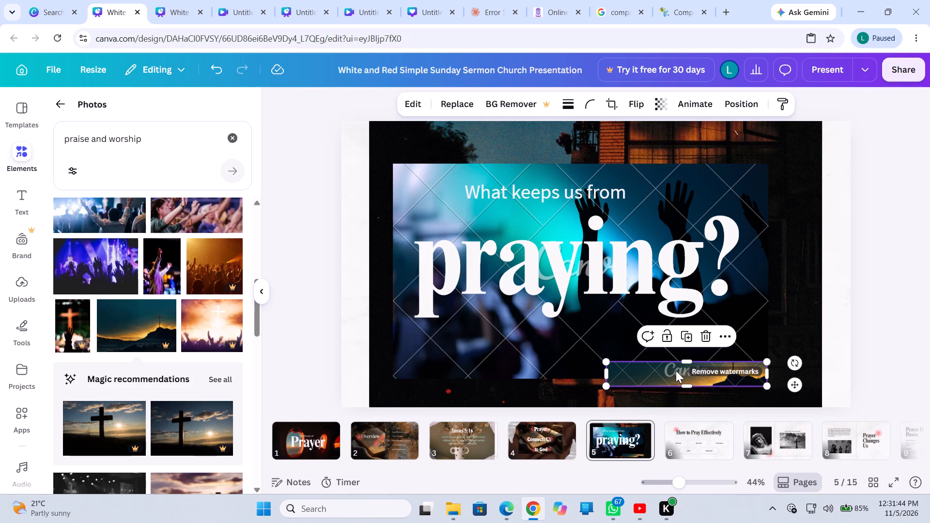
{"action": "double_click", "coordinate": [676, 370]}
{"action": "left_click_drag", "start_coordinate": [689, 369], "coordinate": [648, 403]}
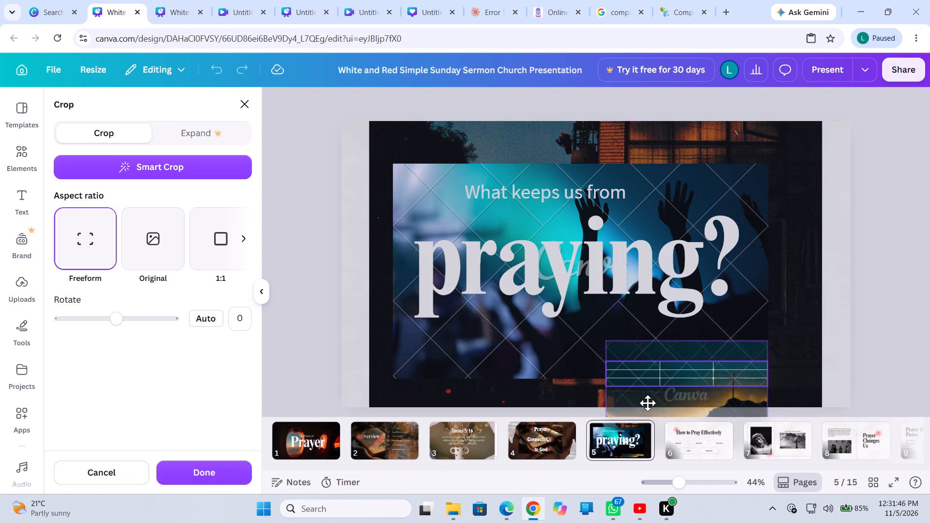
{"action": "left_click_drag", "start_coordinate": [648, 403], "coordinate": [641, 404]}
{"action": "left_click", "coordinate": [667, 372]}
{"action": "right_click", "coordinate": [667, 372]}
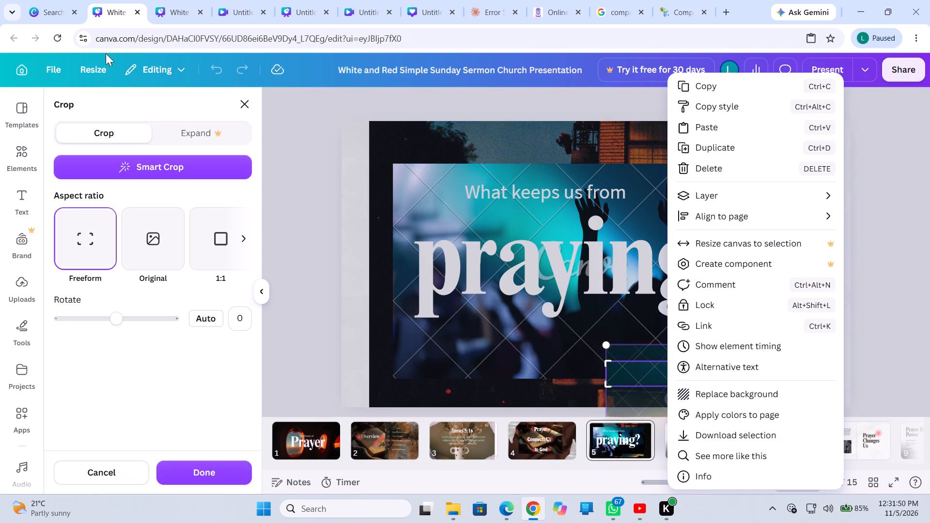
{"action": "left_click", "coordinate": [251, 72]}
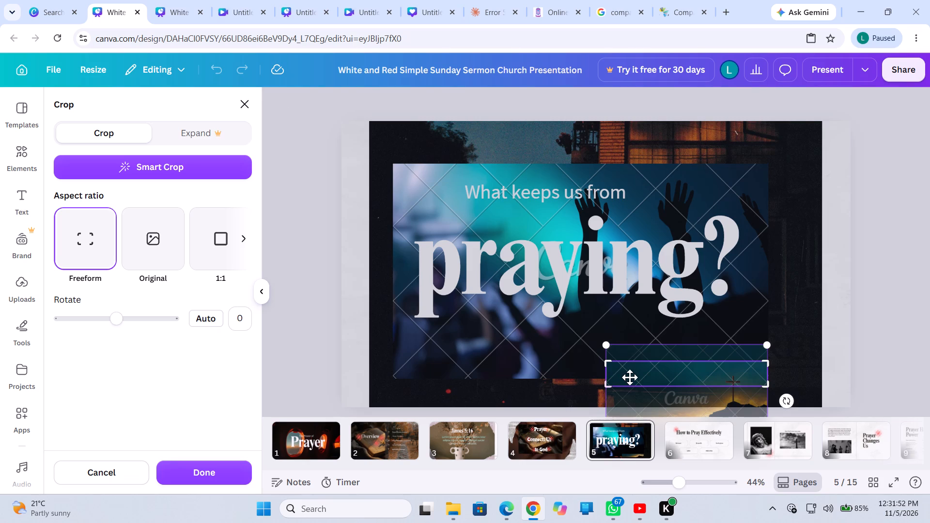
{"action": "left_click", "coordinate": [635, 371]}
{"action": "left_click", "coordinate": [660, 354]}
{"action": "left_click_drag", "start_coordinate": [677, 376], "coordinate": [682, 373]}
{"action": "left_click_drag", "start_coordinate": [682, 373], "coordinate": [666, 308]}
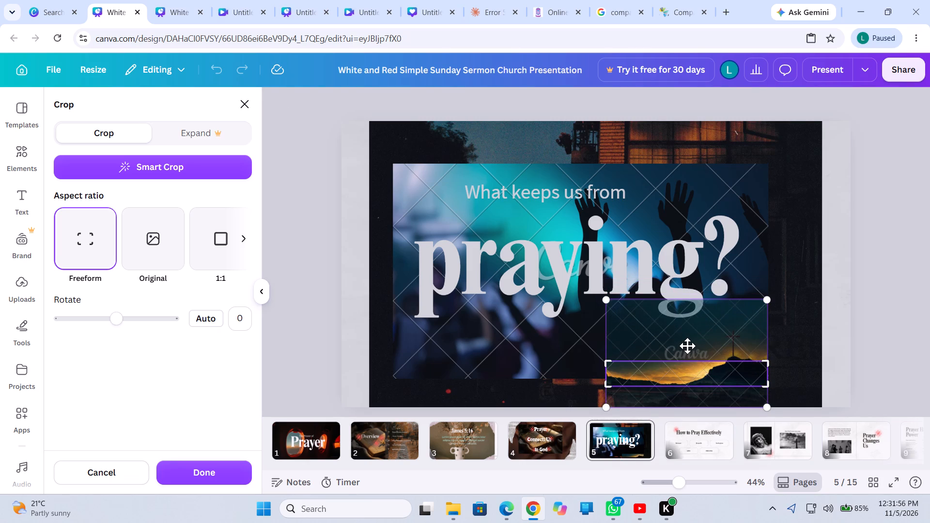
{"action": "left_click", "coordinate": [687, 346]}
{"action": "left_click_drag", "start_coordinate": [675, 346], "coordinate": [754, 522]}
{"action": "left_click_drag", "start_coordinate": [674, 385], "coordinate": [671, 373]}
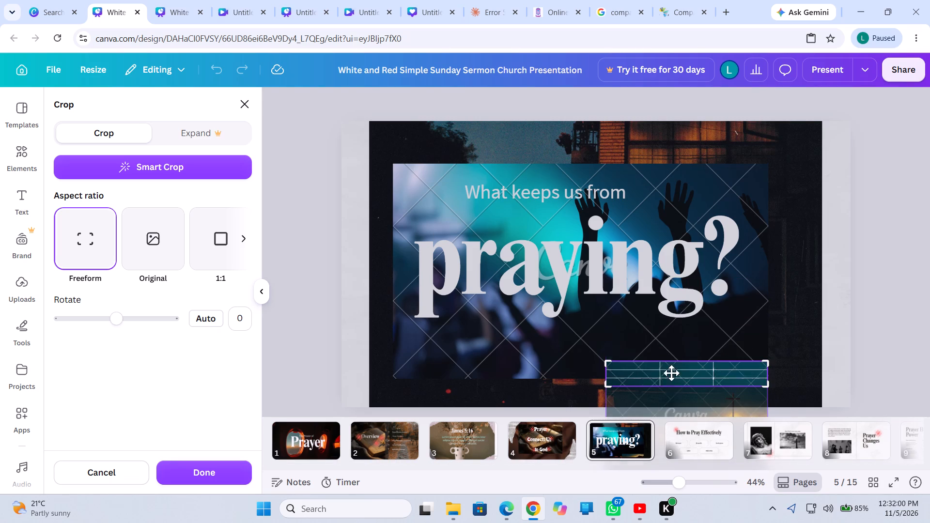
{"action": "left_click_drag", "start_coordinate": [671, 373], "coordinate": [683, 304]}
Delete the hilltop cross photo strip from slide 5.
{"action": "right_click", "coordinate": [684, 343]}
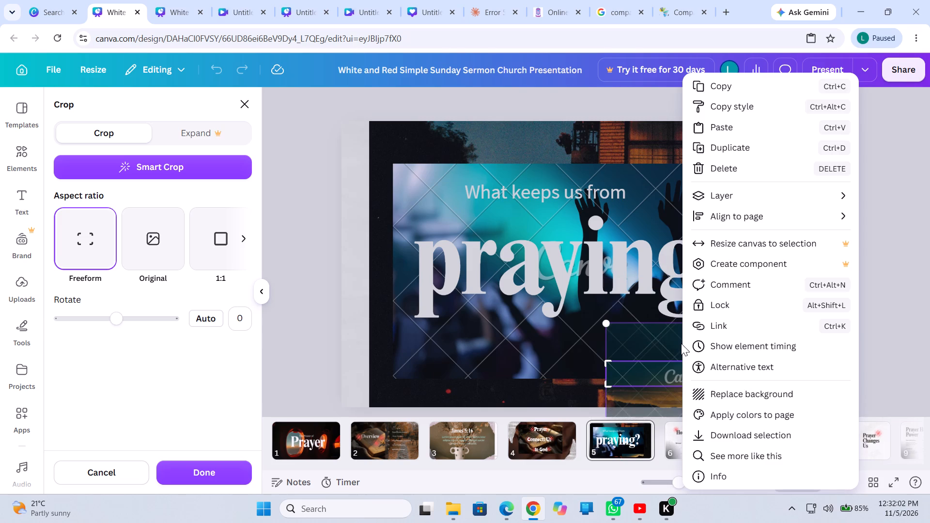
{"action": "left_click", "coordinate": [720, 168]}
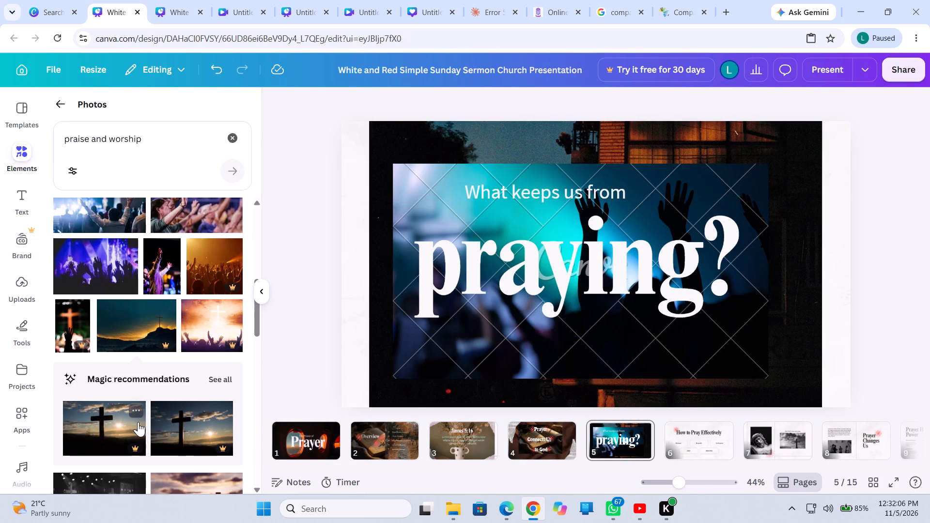
Add the silhouetted concert crowd photo with outstretched arms to slide 5 and reduce it to a narrow horizontal strip.
{"action": "scroll", "coordinate": [139, 423], "scroll_direction": "down", "scroll_amount": 2}
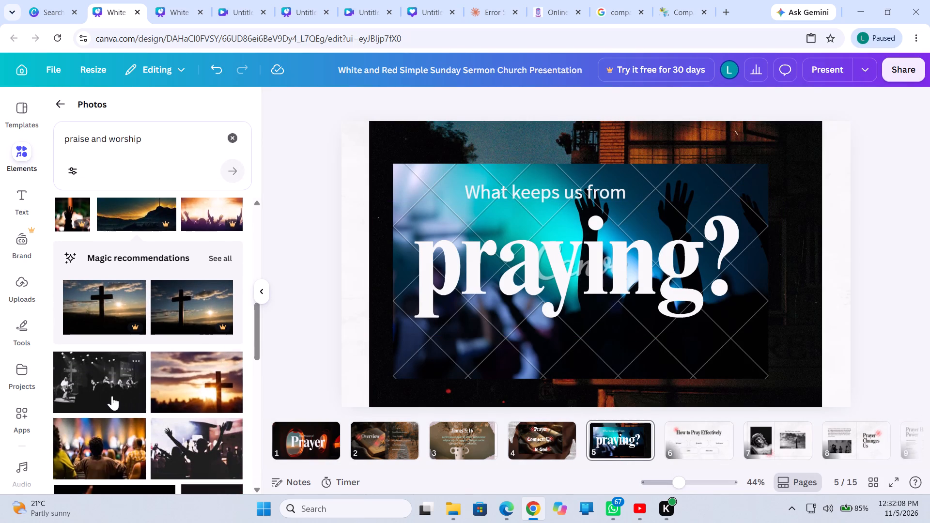
{"action": "left_click", "coordinate": [198, 442]}
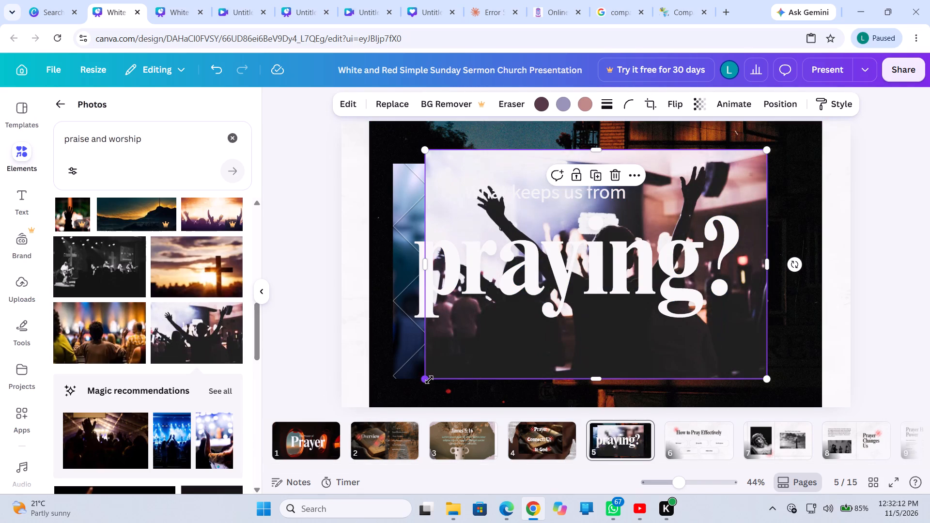
{"action": "left_click_drag", "start_coordinate": [429, 380], "coordinate": [680, 140]}
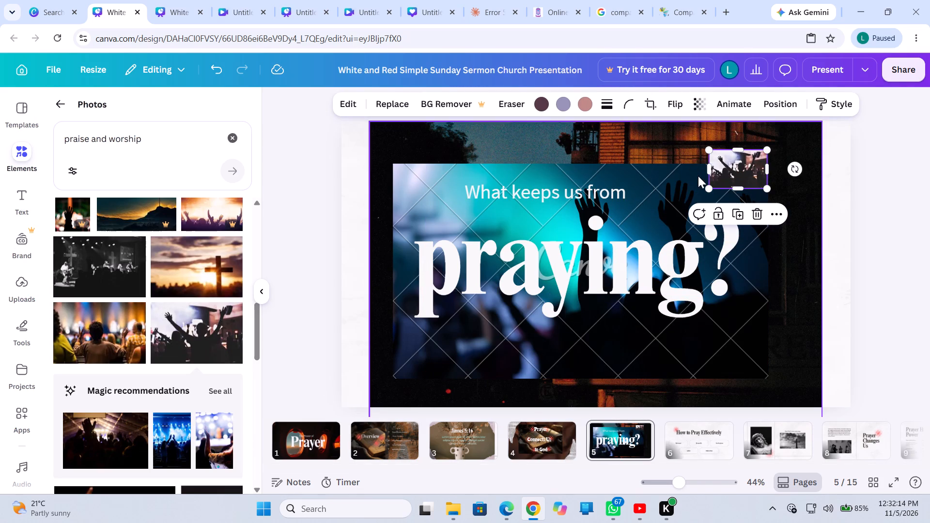
{"action": "left_click_drag", "start_coordinate": [706, 167], "coordinate": [479, 192]}
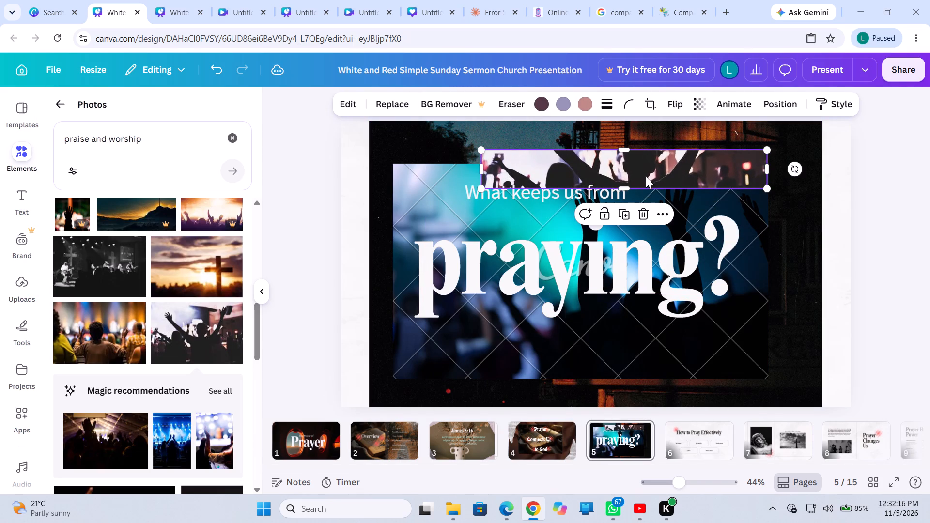
Place the silhouetted crowd strip along the dark background photo's top edge and stretch it across the full width, about 1,714 by 174.
{"action": "left_click_drag", "start_coordinate": [646, 176], "coordinate": [579, 397]}
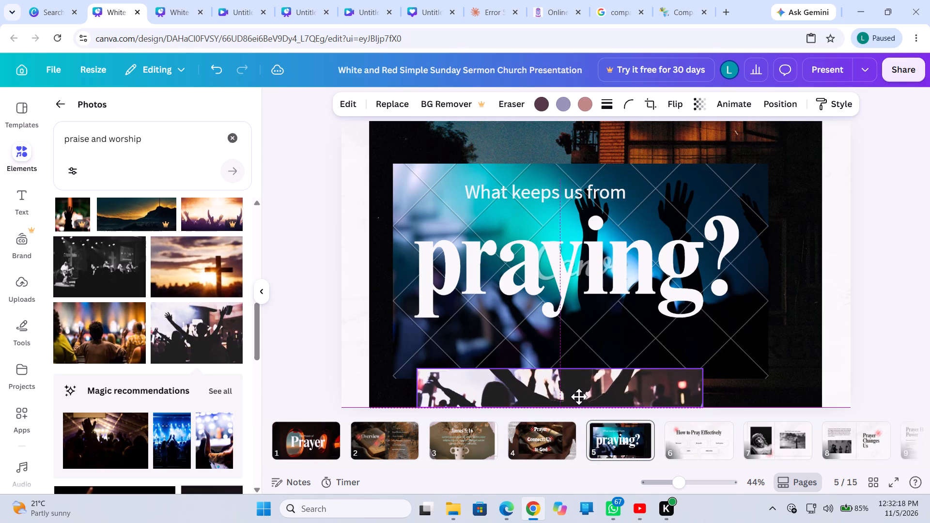
{"action": "left_click_drag", "start_coordinate": [579, 397], "coordinate": [524, 148]}
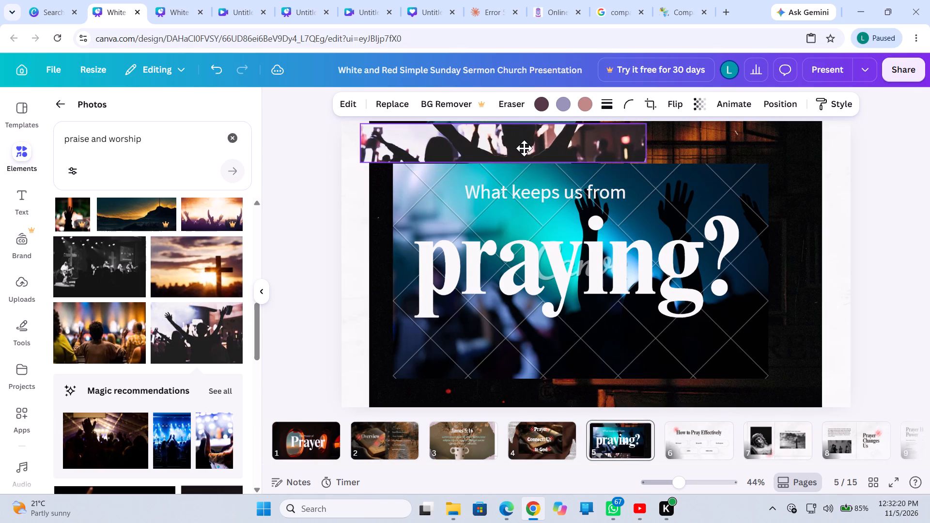
{"action": "left_click_drag", "start_coordinate": [524, 148], "coordinate": [524, 153]}
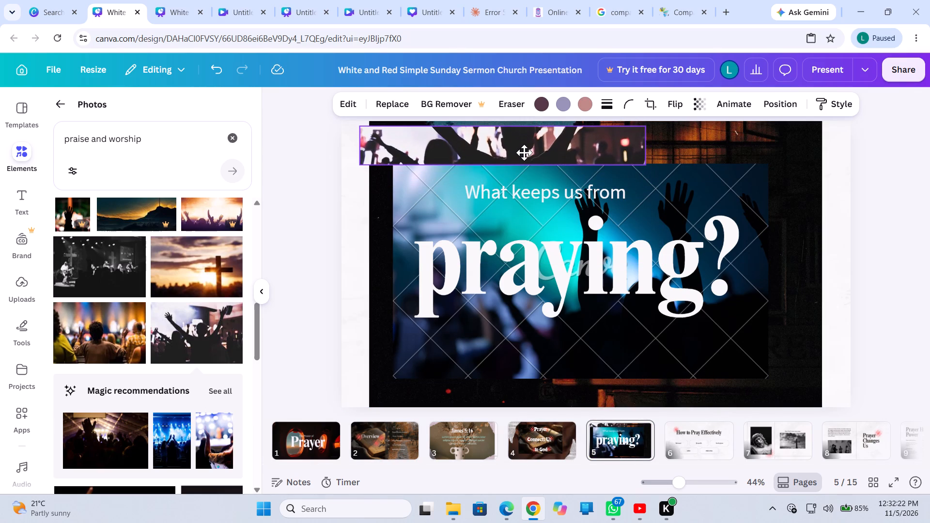
{"action": "left_click_drag", "start_coordinate": [524, 153], "coordinate": [533, 149]}
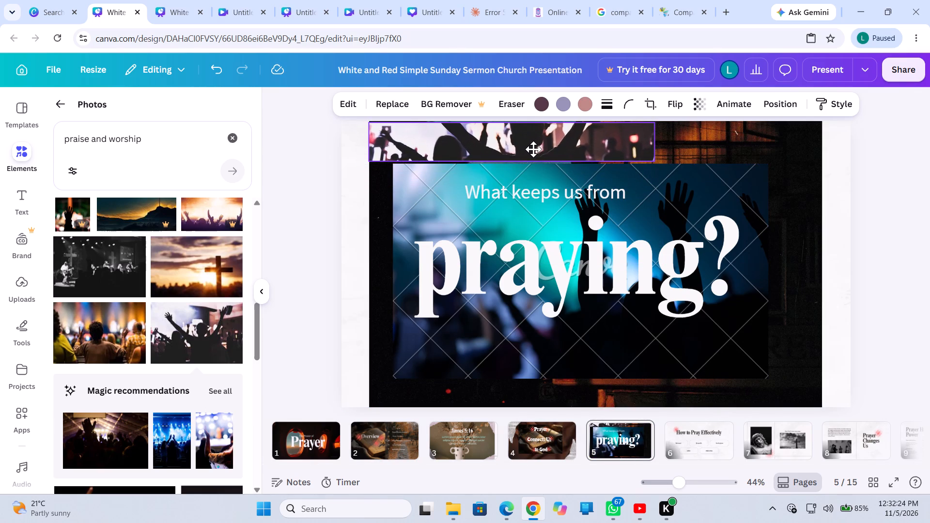
{"action": "left_click_drag", "start_coordinate": [513, 163], "coordinate": [515, 169]}
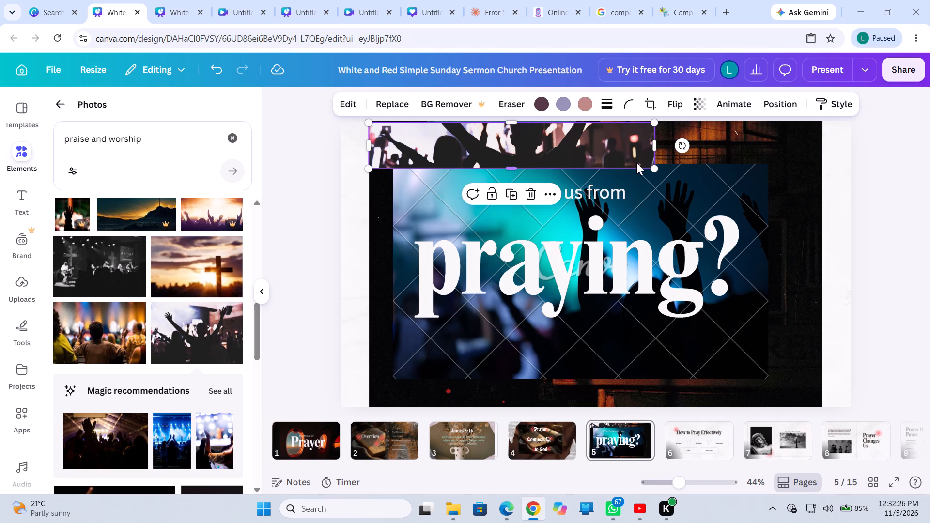
{"action": "left_click_drag", "start_coordinate": [657, 147], "coordinate": [826, 145]}
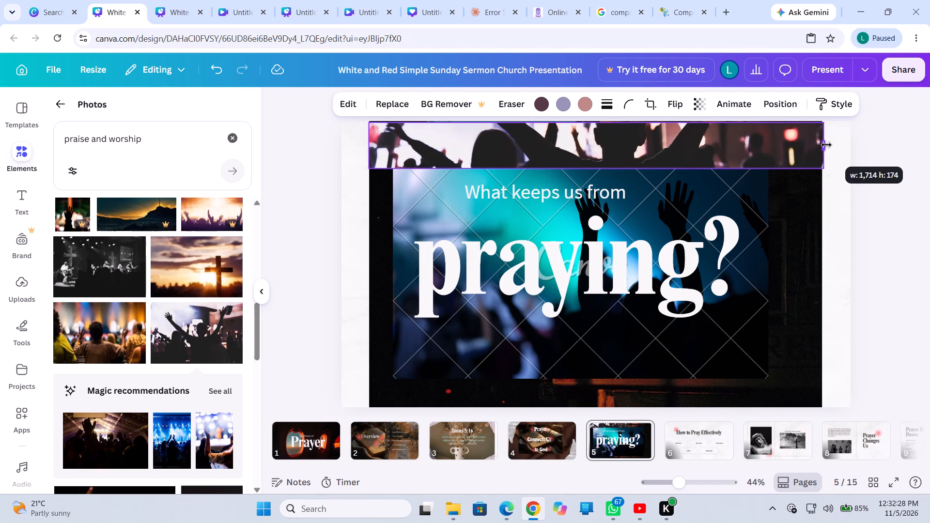
{"action": "left_click_drag", "start_coordinate": [826, 145], "coordinate": [827, 141]}
{"action": "left_click", "coordinate": [653, 189]}
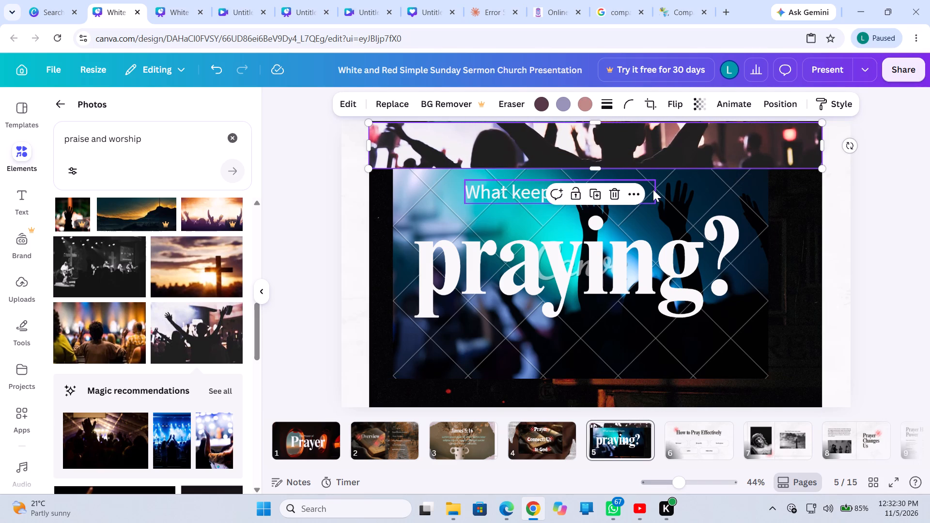
Send the "What keeps us from" text one layer backward on slide 5.
{"action": "left_click", "coordinate": [316, 245]}
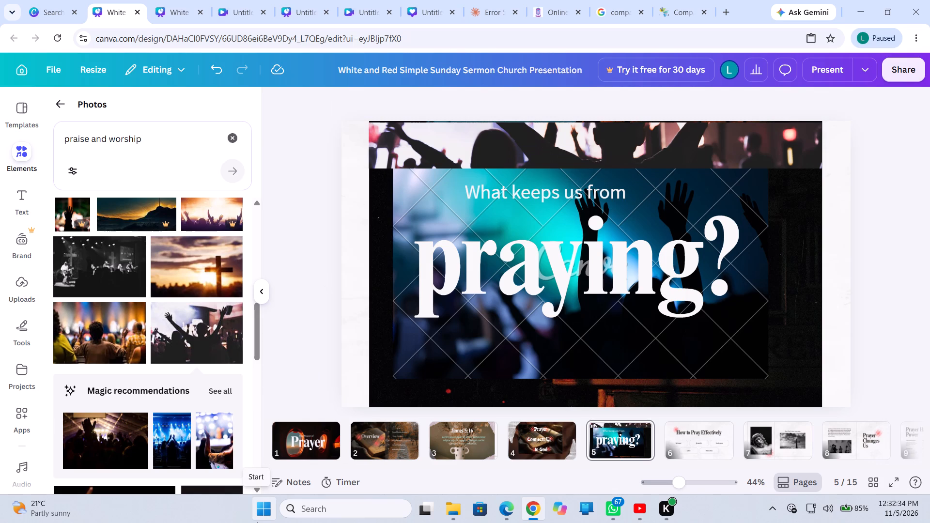
{"action": "left_click", "coordinate": [413, 183]}
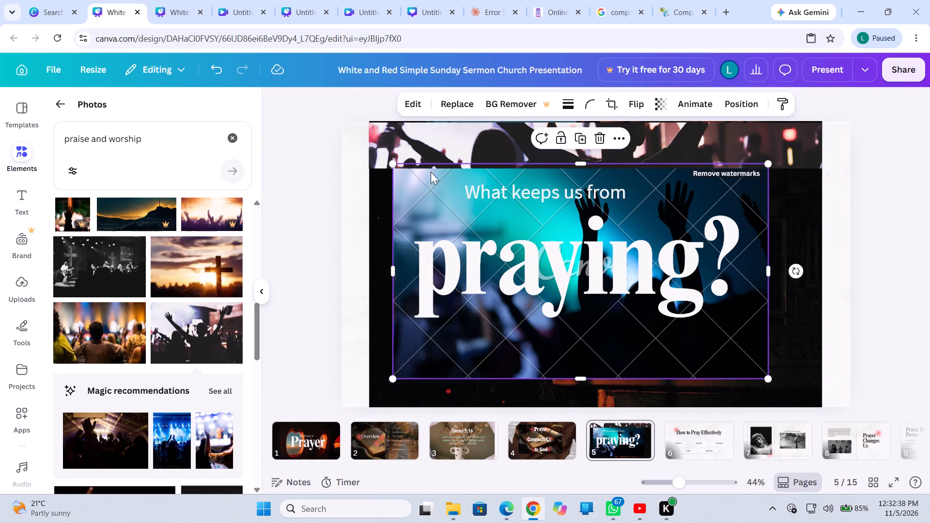
{"action": "right_click", "coordinate": [636, 180]}
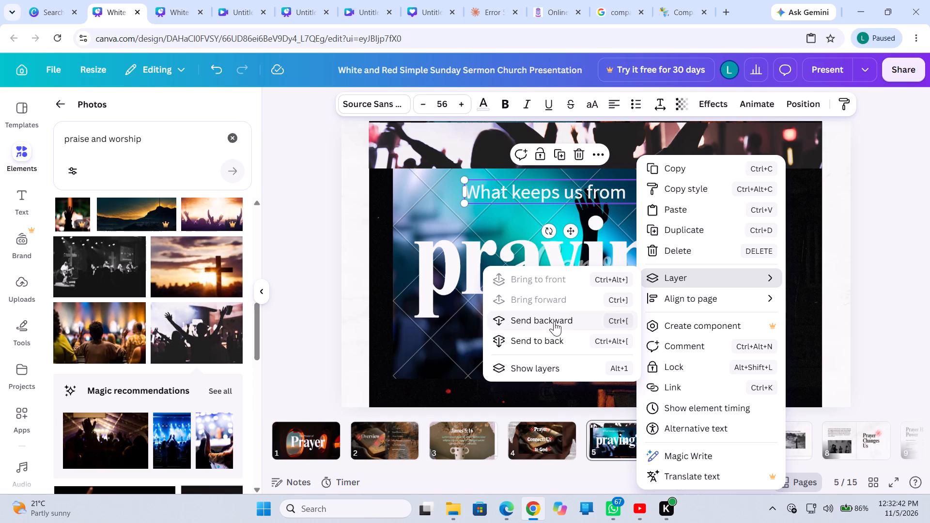
{"action": "left_click", "coordinate": [554, 321]}
{"action": "left_click", "coordinate": [400, 160]}
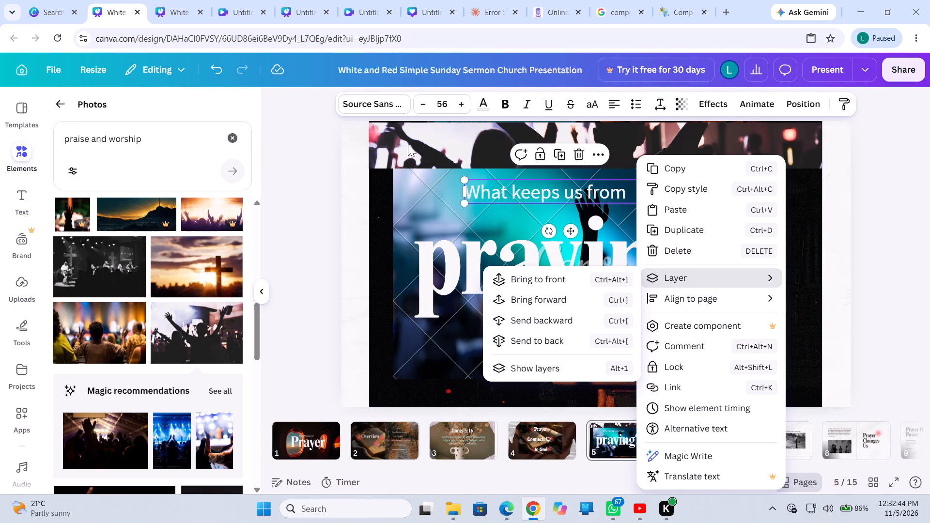
Extend the silhouetted crowd strip's lower edge down to just above the "What keeps us from" text.
{"action": "left_click", "coordinate": [404, 123]}
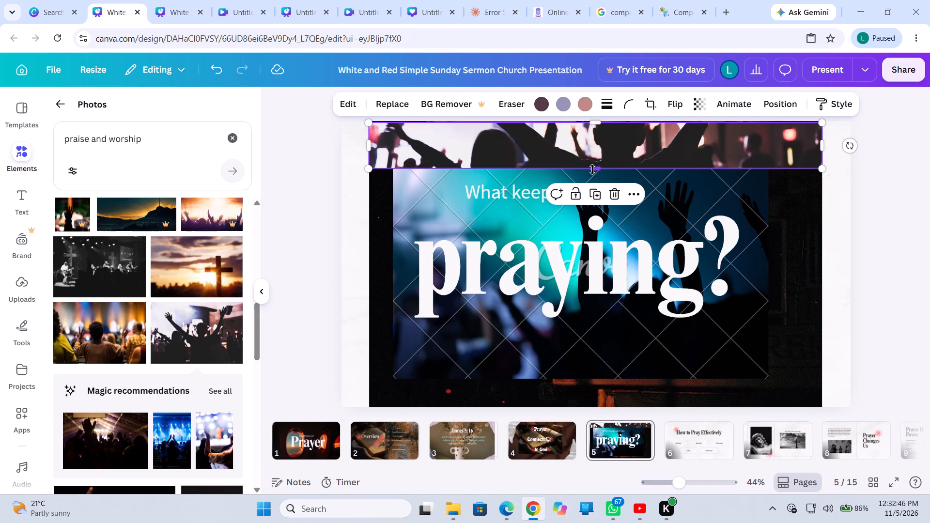
{"action": "left_click_drag", "start_coordinate": [592, 169], "coordinate": [595, 180]}
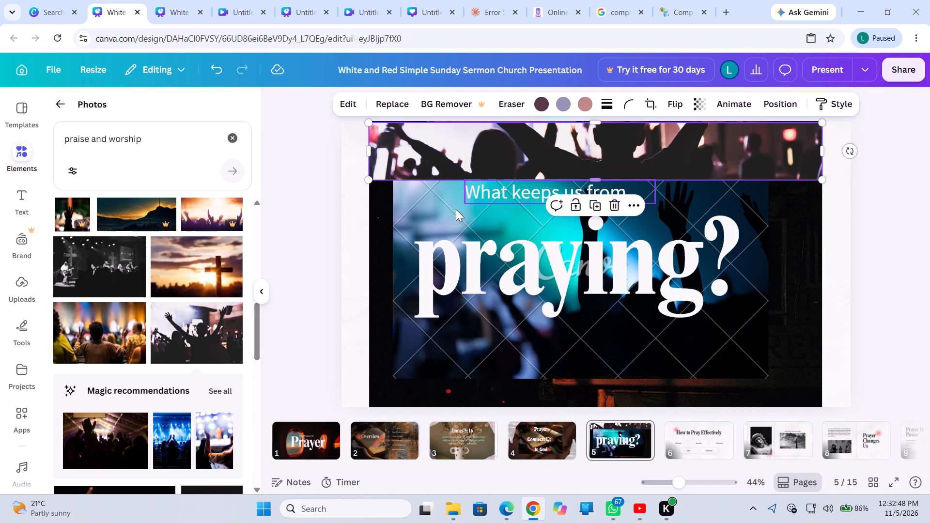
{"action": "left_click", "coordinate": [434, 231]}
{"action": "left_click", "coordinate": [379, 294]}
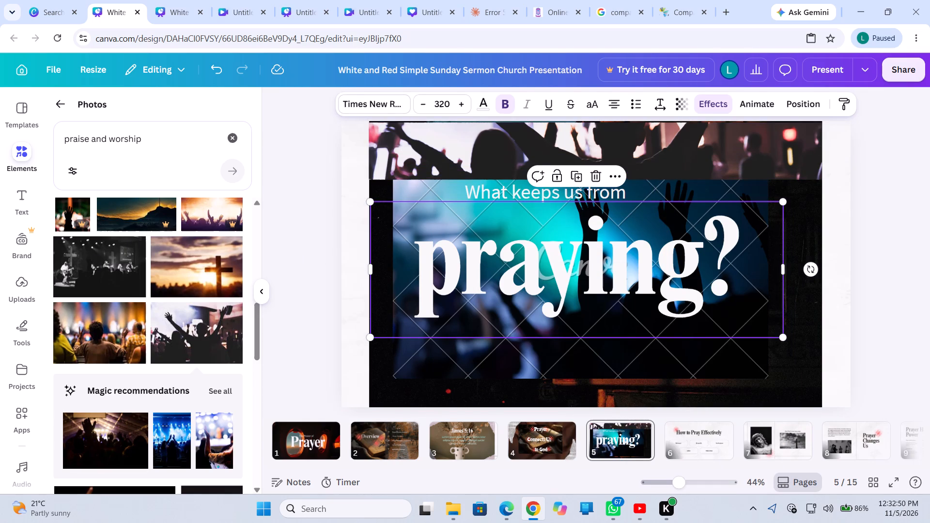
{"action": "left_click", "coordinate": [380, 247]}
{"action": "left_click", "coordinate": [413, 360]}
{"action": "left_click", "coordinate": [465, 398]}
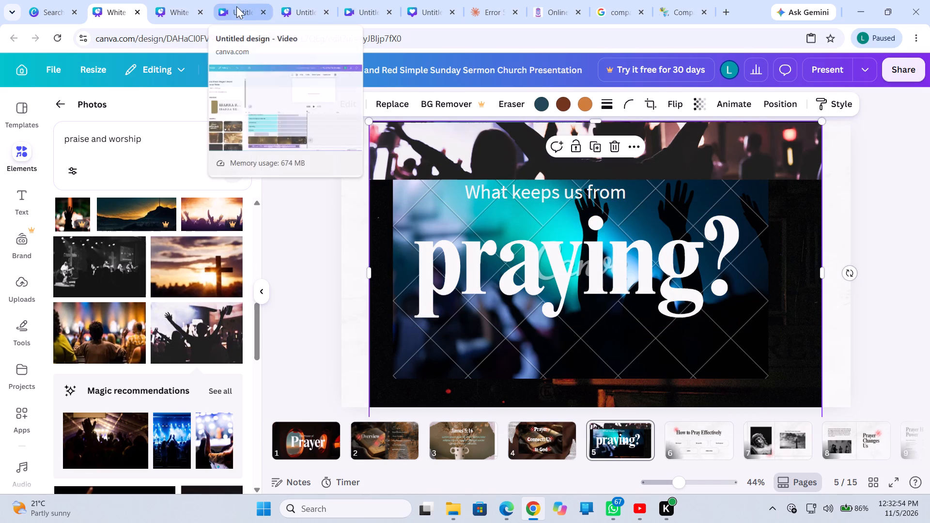
Add the sepia photo of the printed word "Worship" to slide 5 and shrink it to a small thumbnail.
{"action": "scroll", "coordinate": [37, 522], "scroll_direction": "up", "scroll_amount": 1}
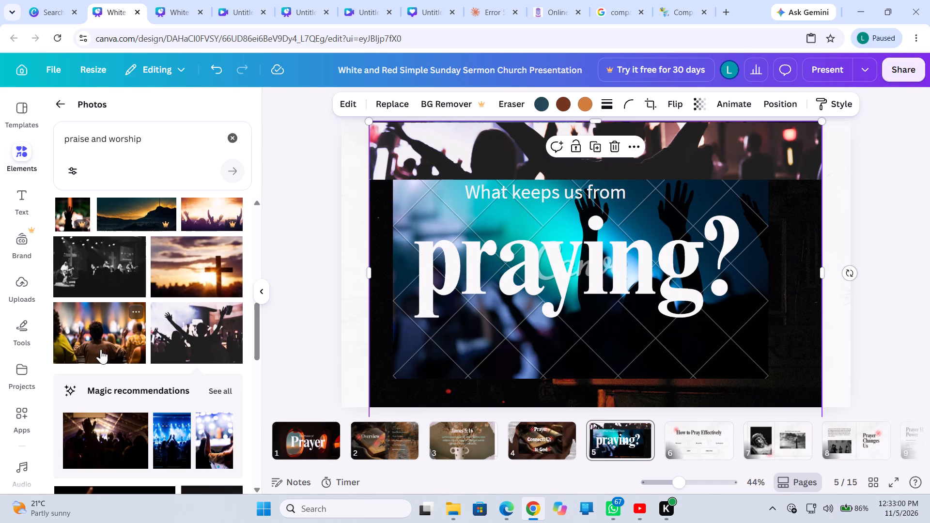
{"action": "scroll", "coordinate": [133, 417], "scroll_direction": "down", "scroll_amount": 3}
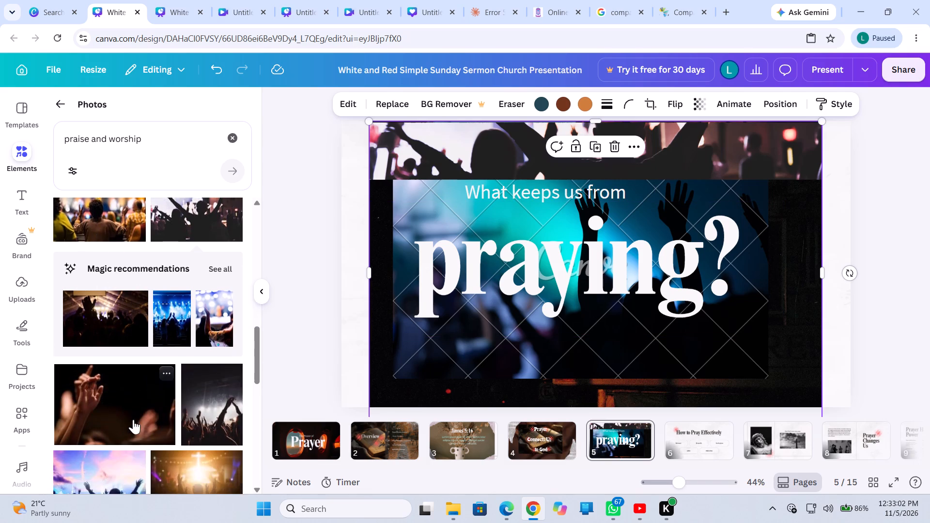
{"action": "scroll", "coordinate": [131, 416], "scroll_direction": "down", "scroll_amount": 2}
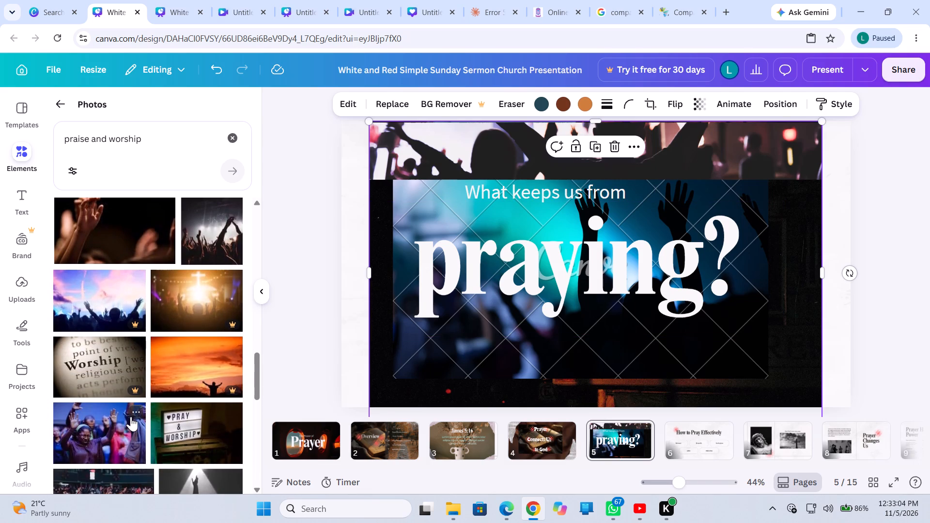
{"action": "left_click", "coordinate": [73, 347]}
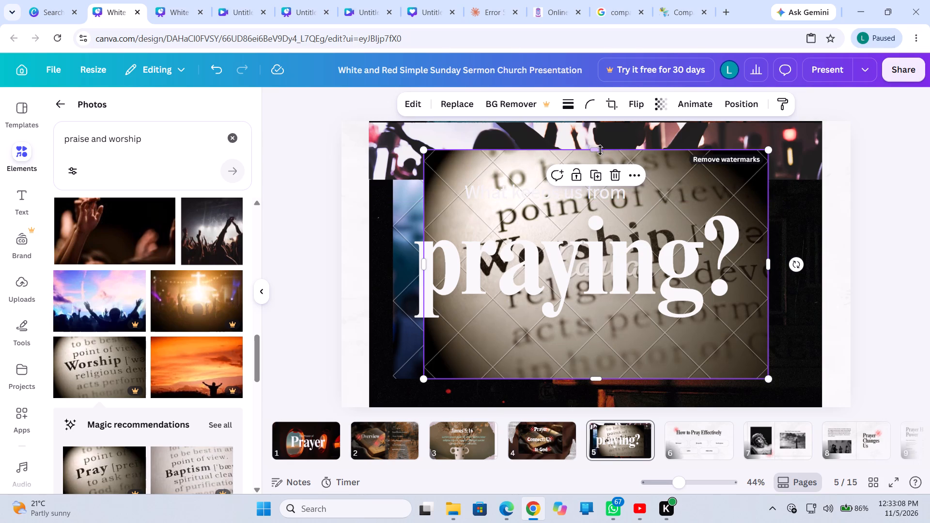
{"action": "left_click_drag", "start_coordinate": [594, 147], "coordinate": [598, 334]}
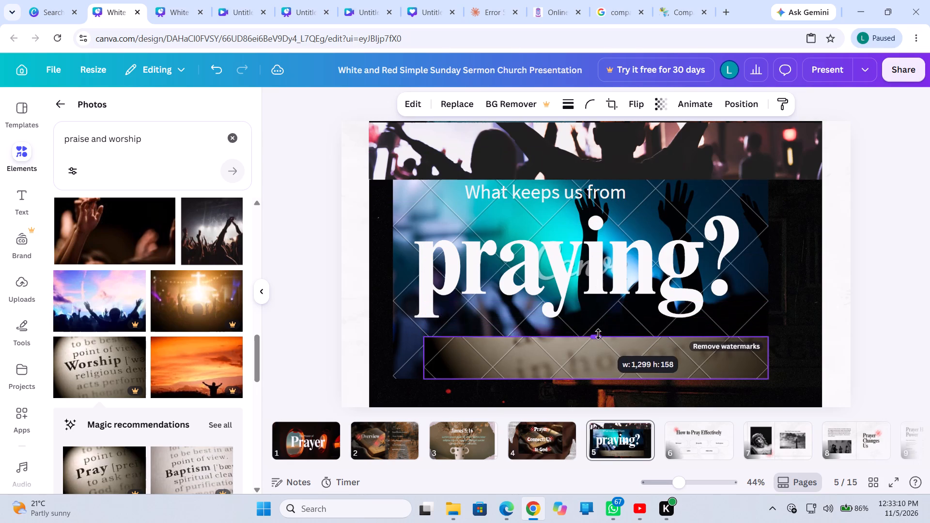
{"action": "left_click_drag", "start_coordinate": [598, 334], "coordinate": [596, 142]}
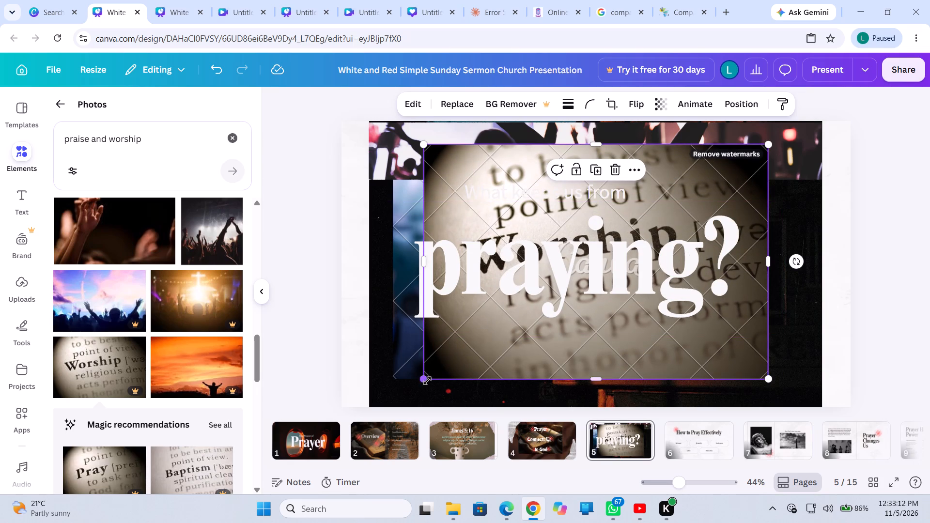
{"action": "left_click_drag", "start_coordinate": [426, 381], "coordinate": [663, 134]}
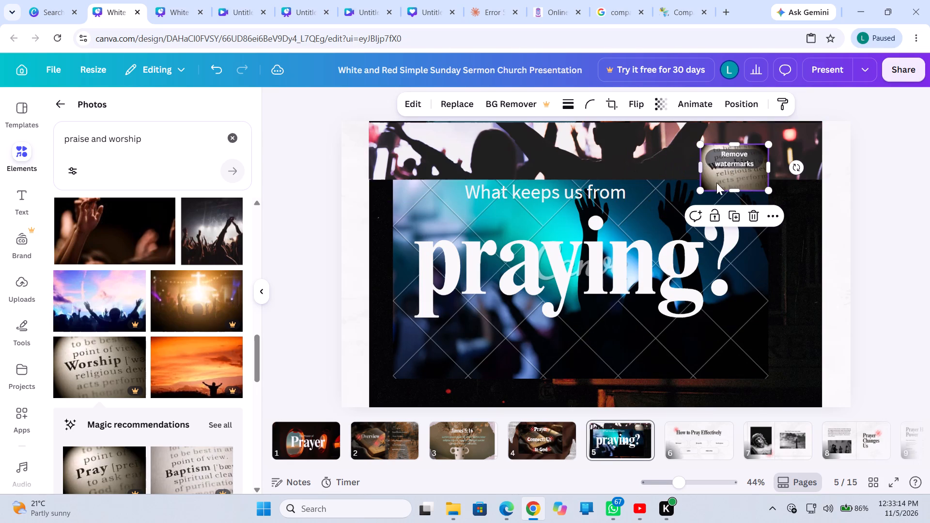
Reshape the Worship photo into a narrow strip about 91 high at the dark background's bottom-left corner.
{"action": "left_click_drag", "start_coordinate": [726, 169], "coordinate": [417, 402]}
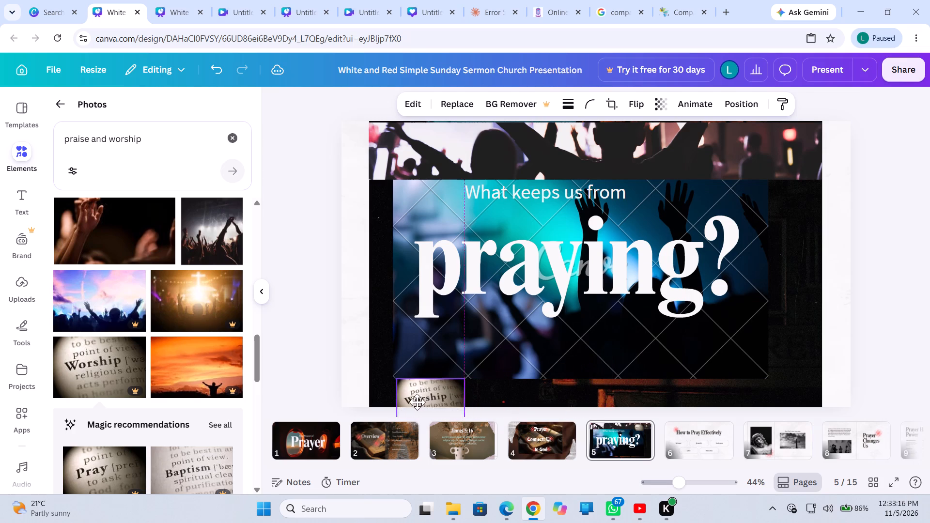
{"action": "left_click_drag", "start_coordinate": [417, 402], "coordinate": [418, 379]}
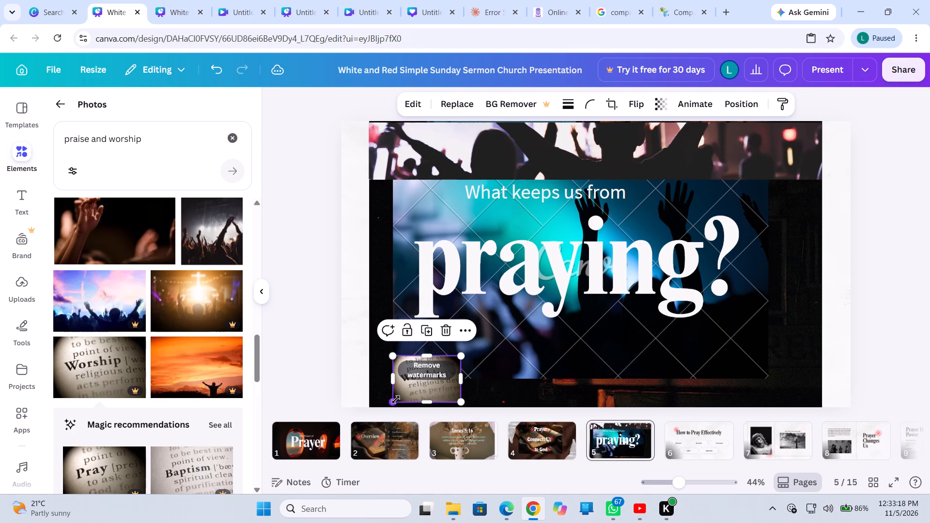
{"action": "left_click_drag", "start_coordinate": [396, 401], "coordinate": [444, 374]}
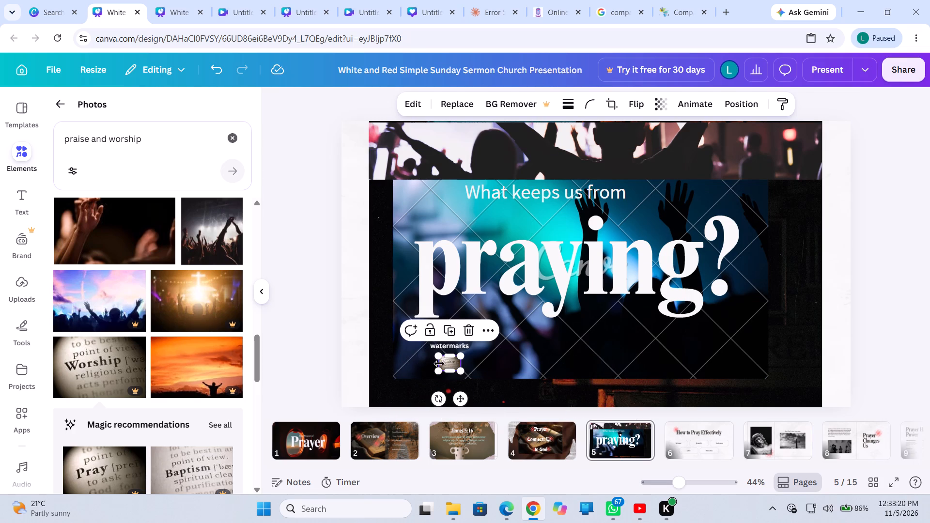
{"action": "left_click_drag", "start_coordinate": [438, 364], "coordinate": [369, 372]}
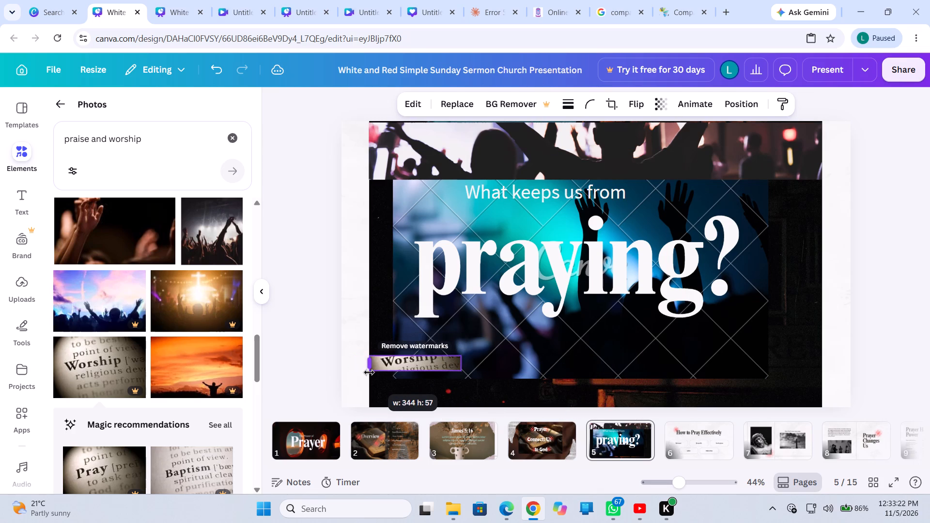
{"action": "left_click_drag", "start_coordinate": [369, 372], "coordinate": [373, 372]}
{"action": "left_click_drag", "start_coordinate": [402, 365], "coordinate": [399, 398]}
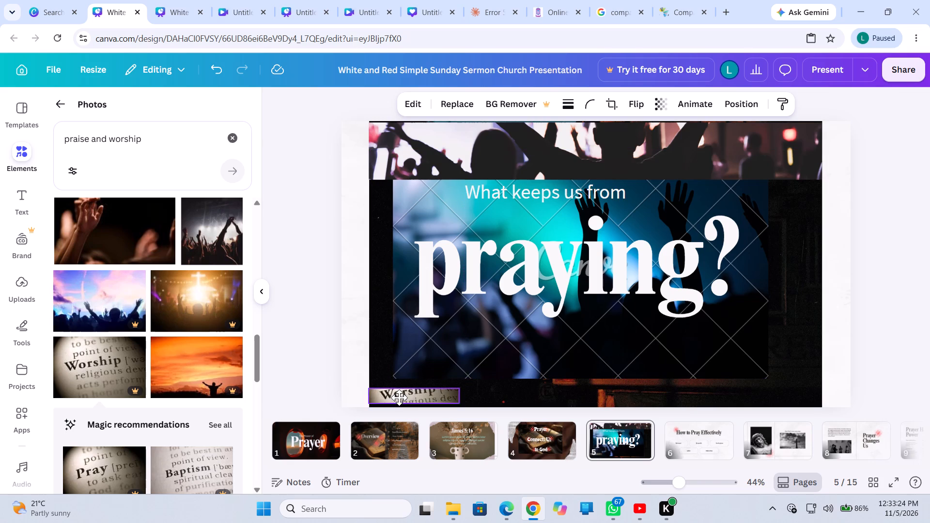
{"action": "left_click_drag", "start_coordinate": [399, 398], "coordinate": [401, 400]}
{"action": "left_click_drag", "start_coordinate": [413, 393], "coordinate": [412, 384]}
Stretch the Worship strip along the slide's bottom edge to the dark background's full width, about 1,701.
{"action": "left_click_drag", "start_coordinate": [463, 396], "coordinate": [642, 402]}
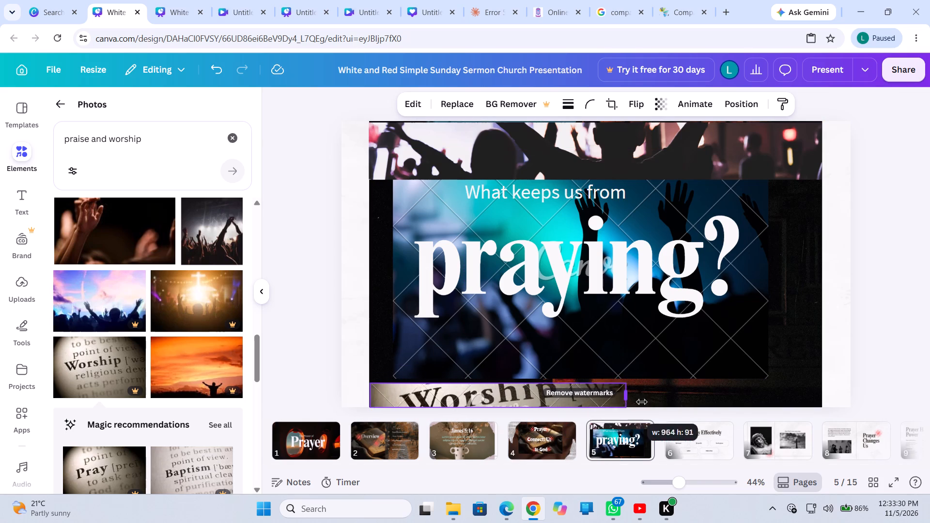
{"action": "left_click_drag", "start_coordinate": [642, 402], "coordinate": [823, 384]}
{"action": "left_click", "coordinate": [594, 385]}
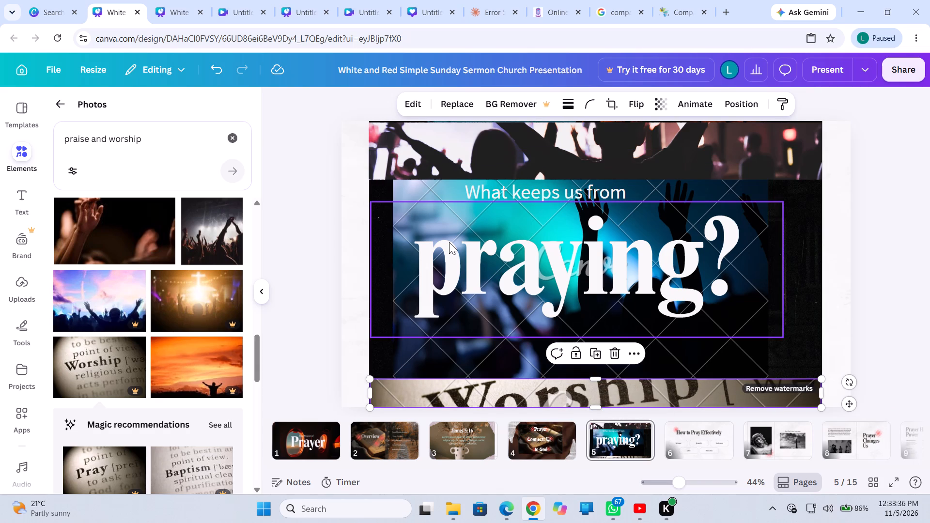
Trim the lower edge of the blue raised-hands photo behind the heading, making it about 1,416 by 789.
{"action": "left_click", "coordinate": [746, 338]}
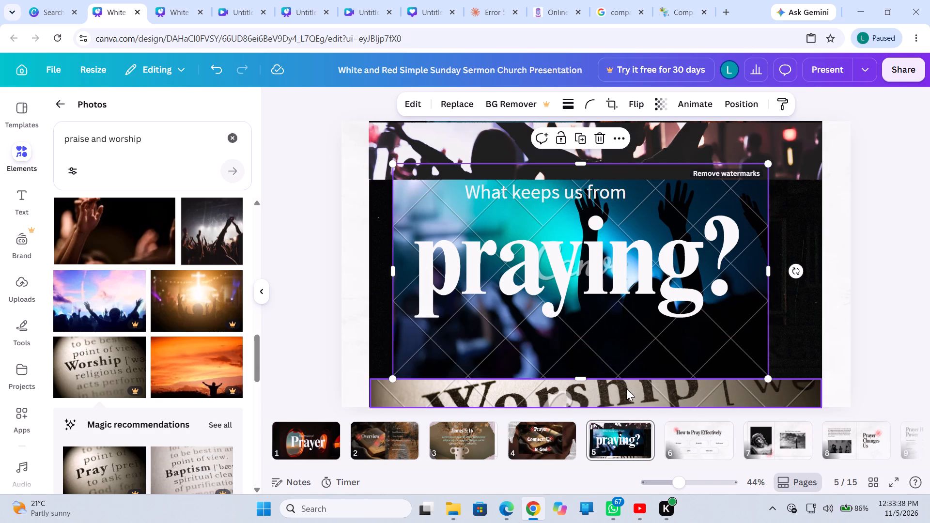
{"action": "left_click_drag", "start_coordinate": [586, 380], "coordinate": [583, 375]}
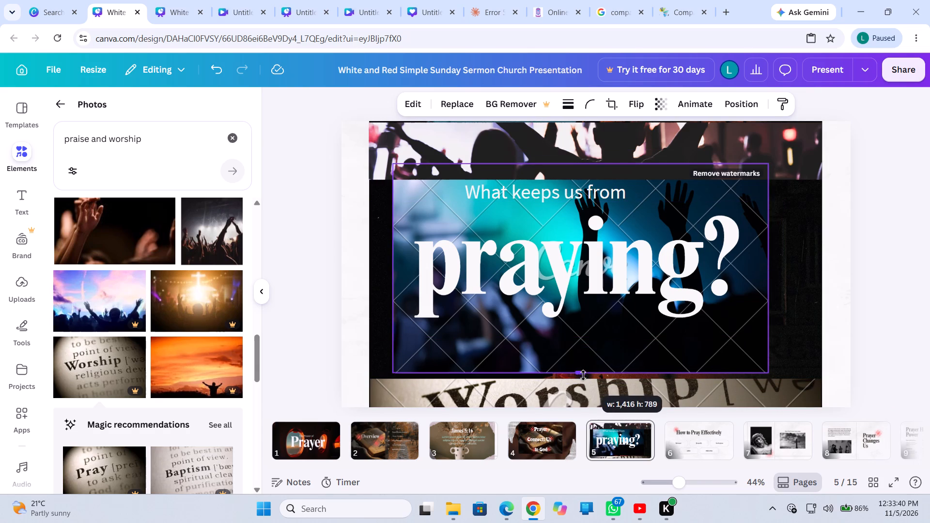
{"action": "left_click_drag", "start_coordinate": [583, 375], "coordinate": [584, 375]}
Make the Worship strip taller so it overlaps the blue photo's lower part and still meets the slide's bottom edge.
{"action": "left_click", "coordinate": [572, 394]}
{"action": "left_click_drag", "start_coordinate": [593, 381], "coordinate": [593, 377]}
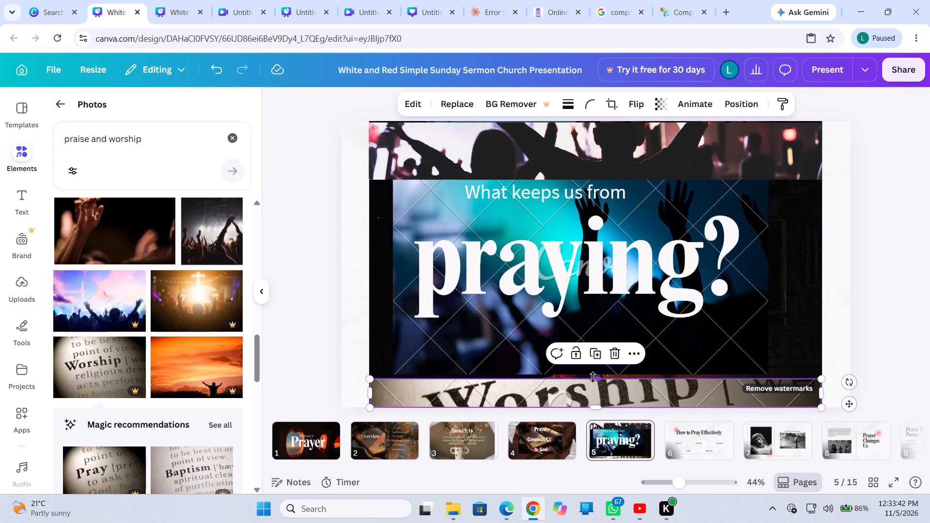
{"action": "left_click_drag", "start_coordinate": [593, 377], "coordinate": [590, 362]}
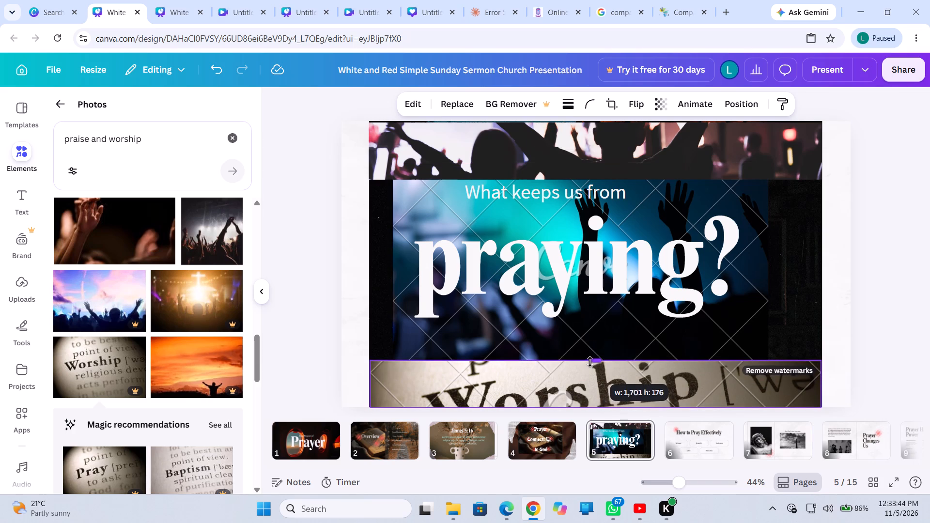
{"action": "left_click_drag", "start_coordinate": [590, 362], "coordinate": [589, 359]}
{"action": "left_click", "coordinate": [561, 383]}
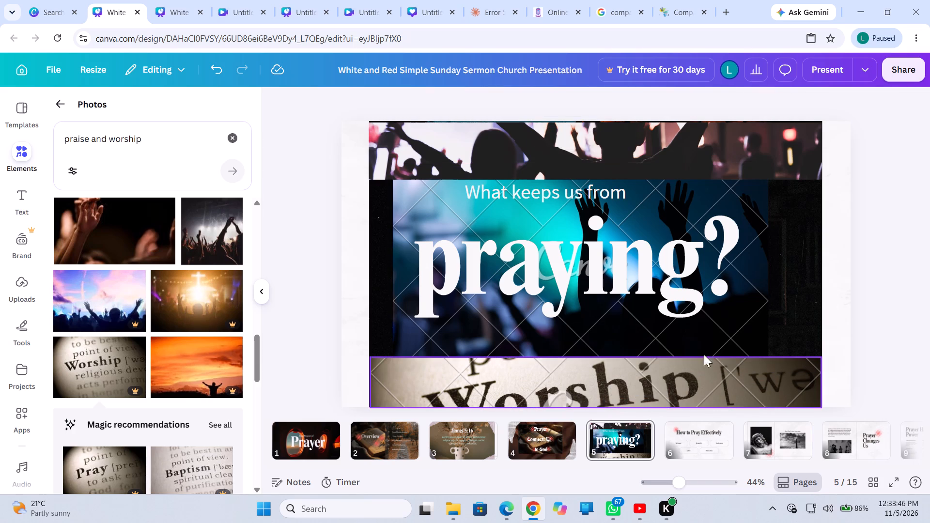
{"action": "left_click_drag", "start_coordinate": [627, 380], "coordinate": [624, 372]}
{"action": "left_click_drag", "start_coordinate": [594, 398], "coordinate": [599, 408]}
{"action": "left_click", "coordinate": [882, 284]}
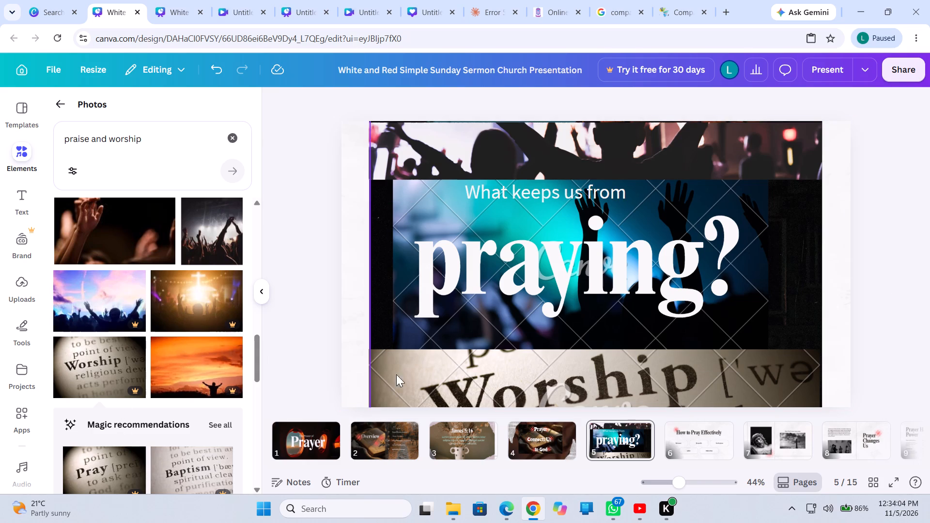
Copy and paste the Worship strip, and move the duplicate up over the top of the "praying?" heading.
{"action": "left_click", "coordinate": [450, 371]}
{"action": "right_click", "coordinate": [450, 371]}
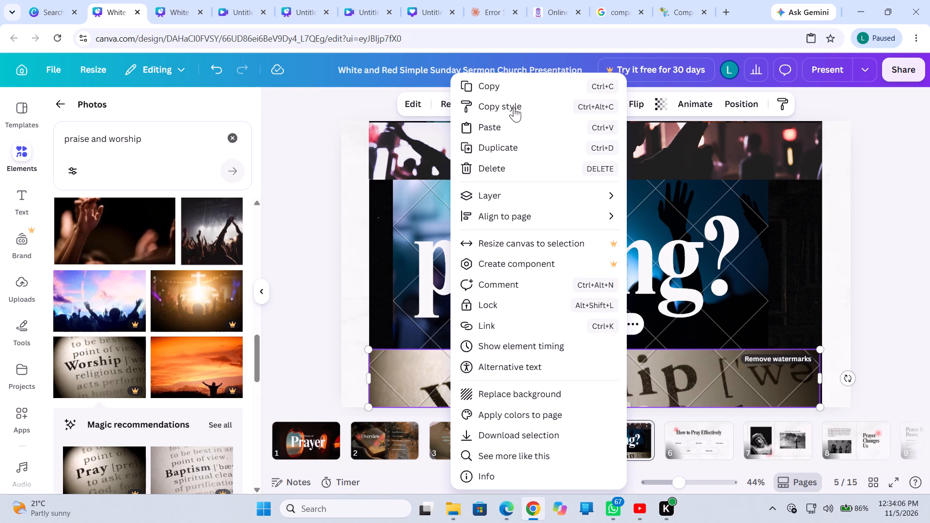
{"action": "left_click", "coordinate": [506, 86]}
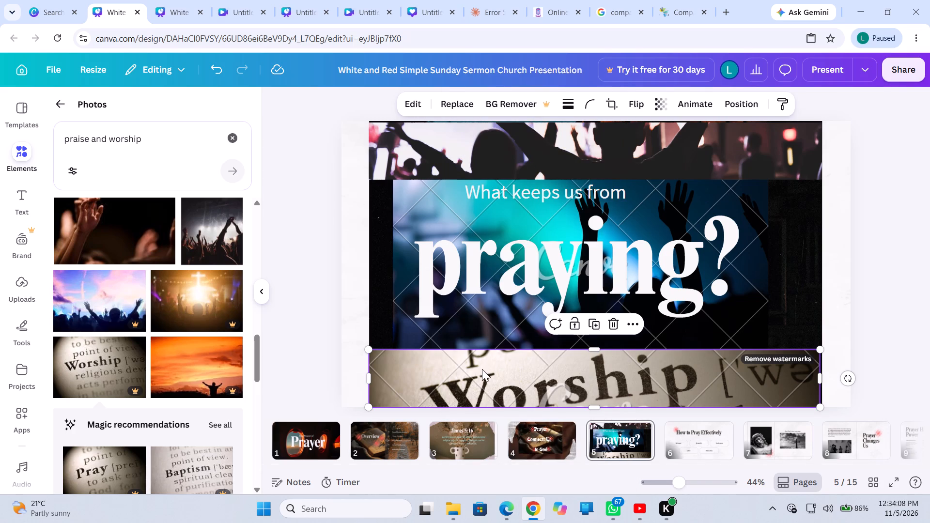
{"action": "right_click", "coordinate": [483, 370]}
{"action": "left_click", "coordinate": [539, 126]}
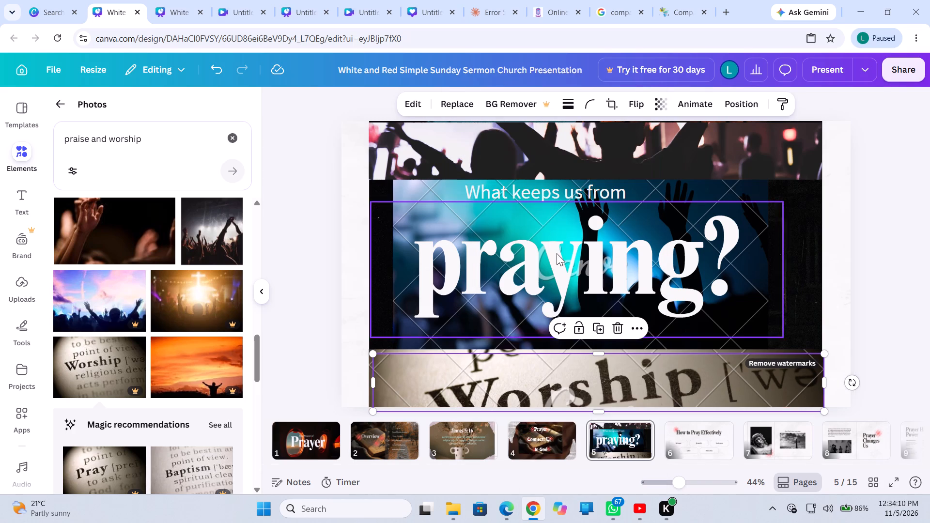
{"action": "left_click_drag", "start_coordinate": [542, 379], "coordinate": [536, 314]}
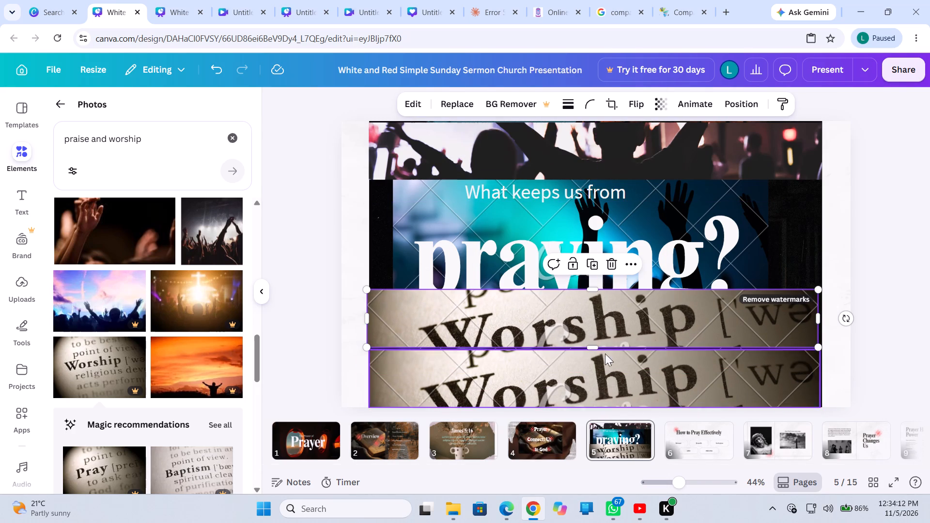
{"action": "left_click_drag", "start_coordinate": [606, 318], "coordinate": [601, 217]}
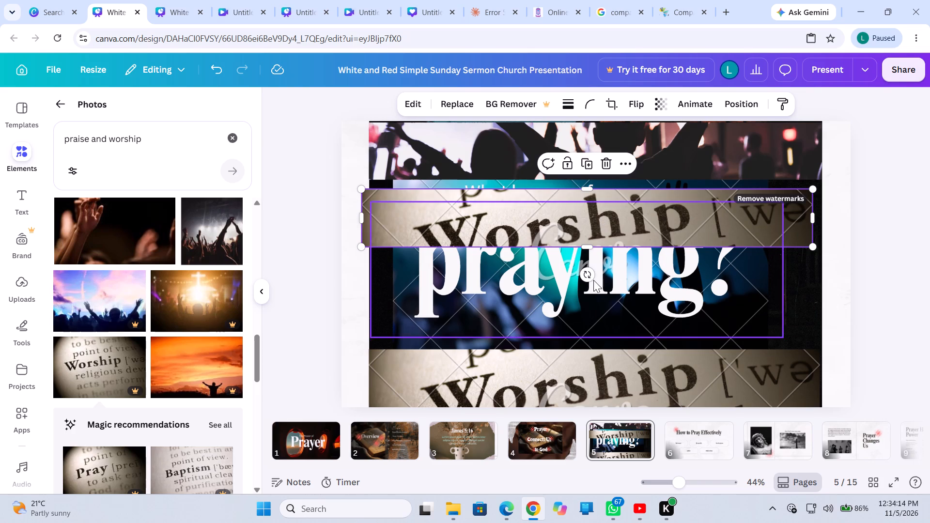
Rotate the duplicated Worship strip to nearly vertical and move it to the dark background's left edge.
{"action": "left_click_drag", "start_coordinate": [587, 274], "coordinate": [597, 244]}
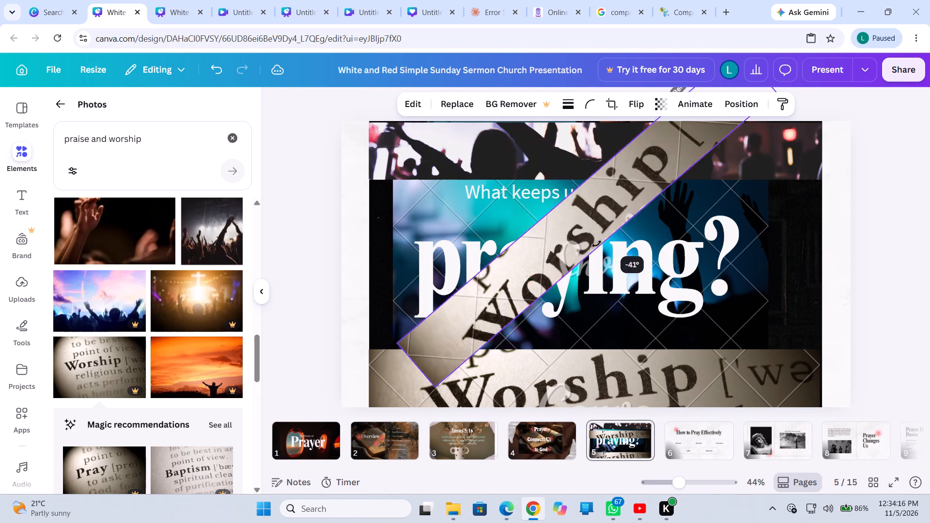
{"action": "left_click_drag", "start_coordinate": [597, 244], "coordinate": [518, 216]}
{"action": "left_click_drag", "start_coordinate": [586, 244], "coordinate": [462, 251]}
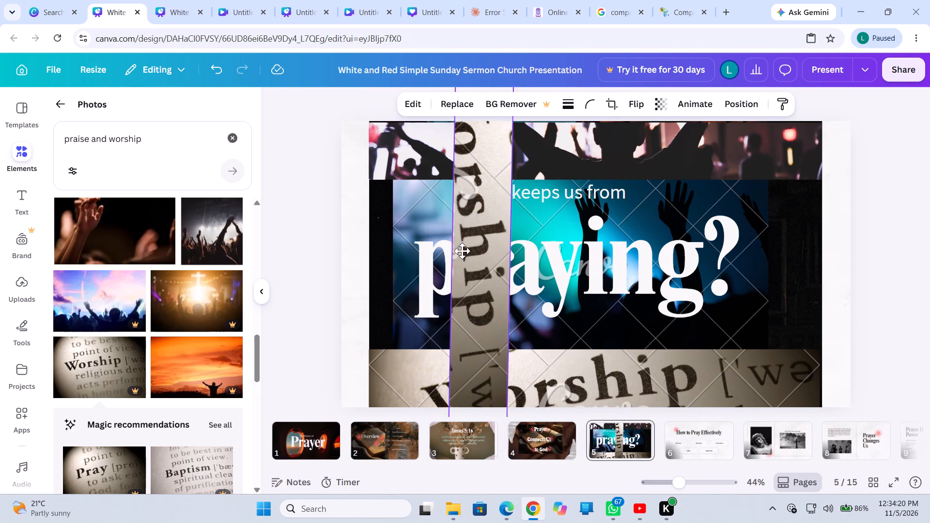
{"action": "left_click_drag", "start_coordinate": [462, 251], "coordinate": [394, 260]}
{"action": "left_click_drag", "start_coordinate": [389, 220], "coordinate": [388, 384]}
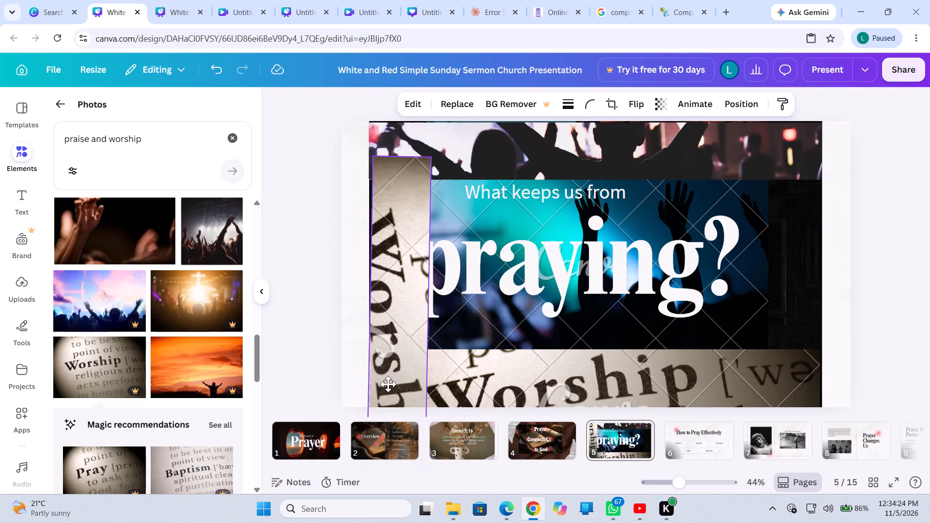
{"action": "left_click_drag", "start_coordinate": [388, 384], "coordinate": [392, 358]}
Shorten the vertical Worship strip from its upper end and move it up along the dark background's left edge.
{"action": "left_click_drag", "start_coordinate": [405, 148], "coordinate": [407, 288]}
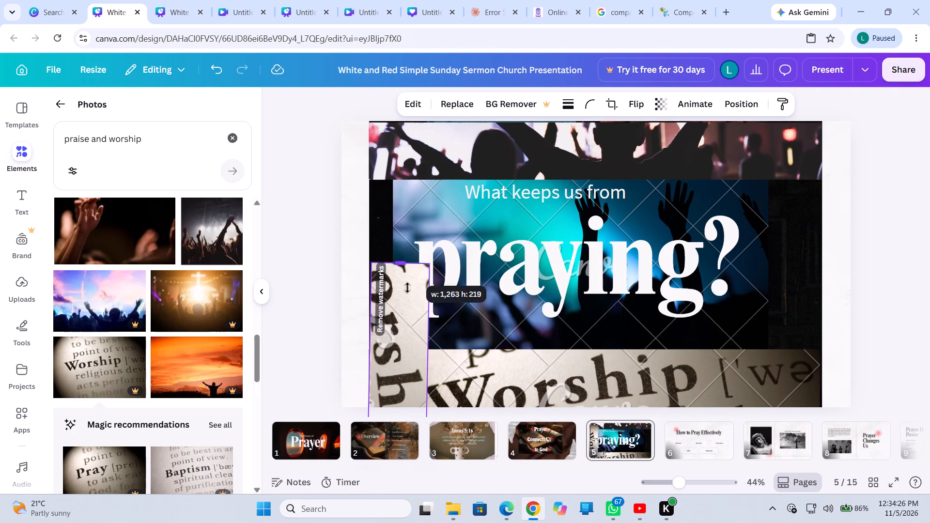
{"action": "left_click_drag", "start_coordinate": [407, 288], "coordinate": [406, 311]}
{"action": "left_click_drag", "start_coordinate": [402, 355], "coordinate": [405, 177]}
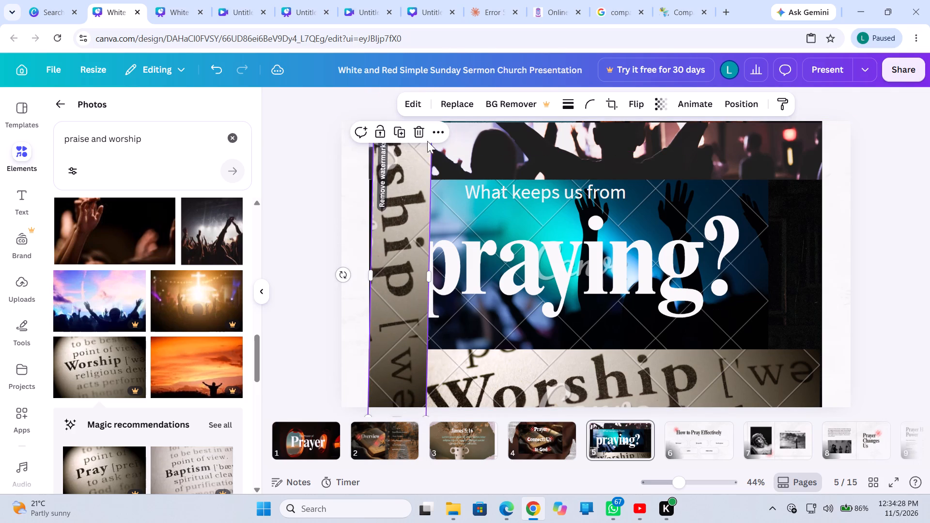
{"action": "left_click", "coordinate": [411, 195]}
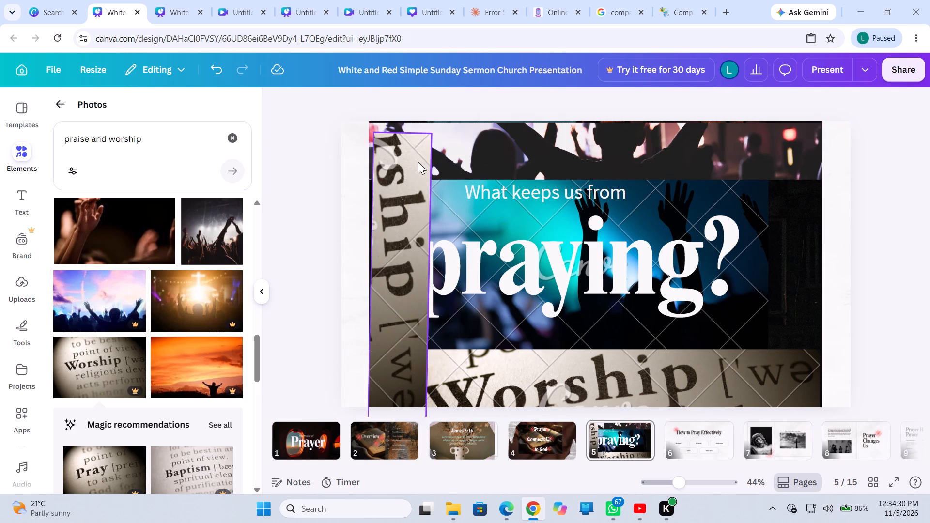
{"action": "left_click", "coordinate": [415, 149]}
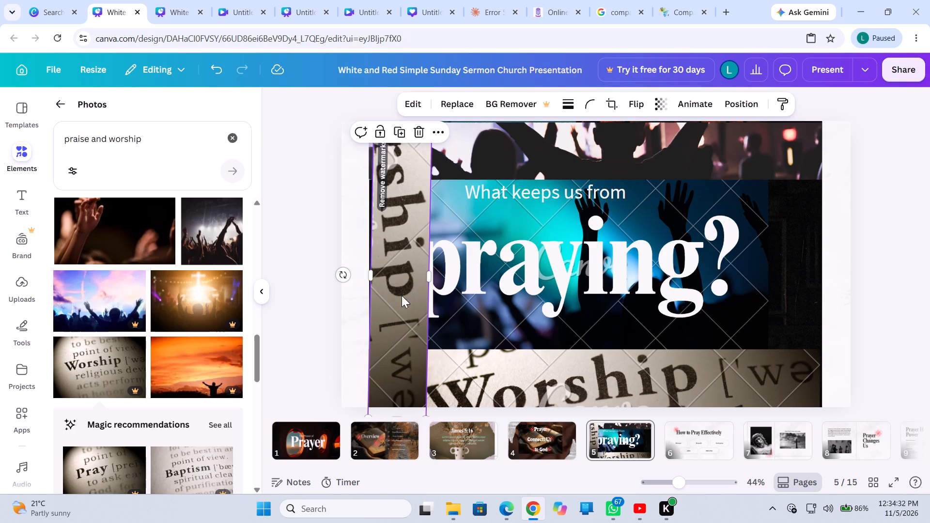
Scale the vertical Worship strip down so it is narrow enough to sit beside the "praying?" heading on slide 5.
{"action": "left_click_drag", "start_coordinate": [402, 295], "coordinate": [412, 249]}
{"action": "left_click_drag", "start_coordinate": [435, 376], "coordinate": [435, 372]}
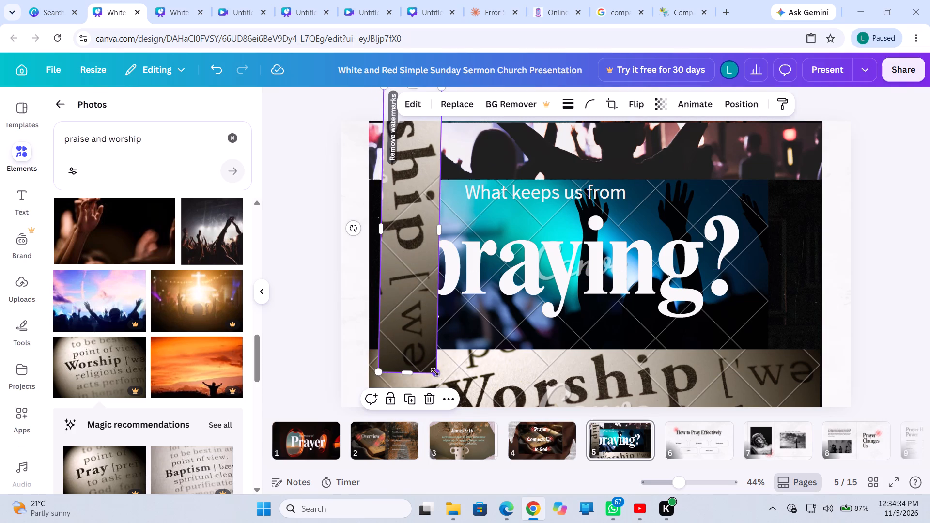
{"action": "left_click_drag", "start_coordinate": [435, 372], "coordinate": [395, 280]}
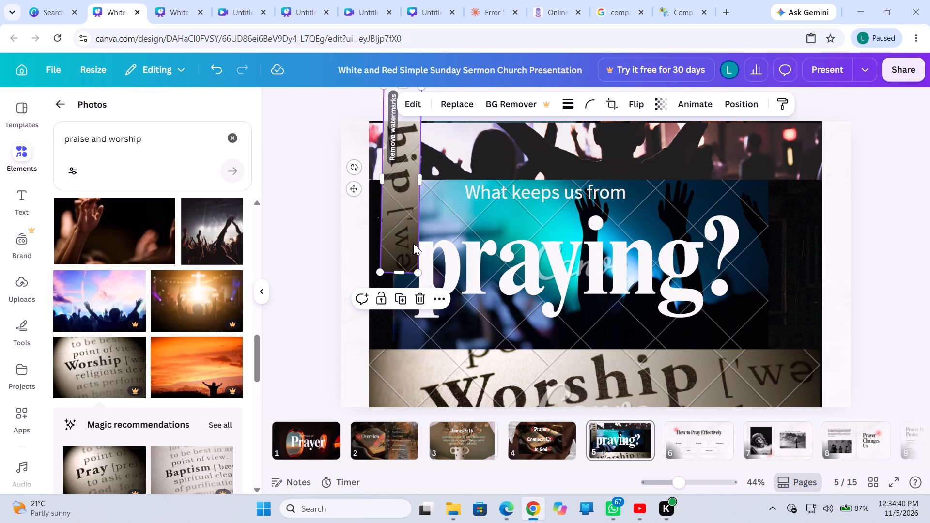
{"action": "scroll", "coordinate": [413, 243], "scroll_direction": "up", "scroll_amount": 1}
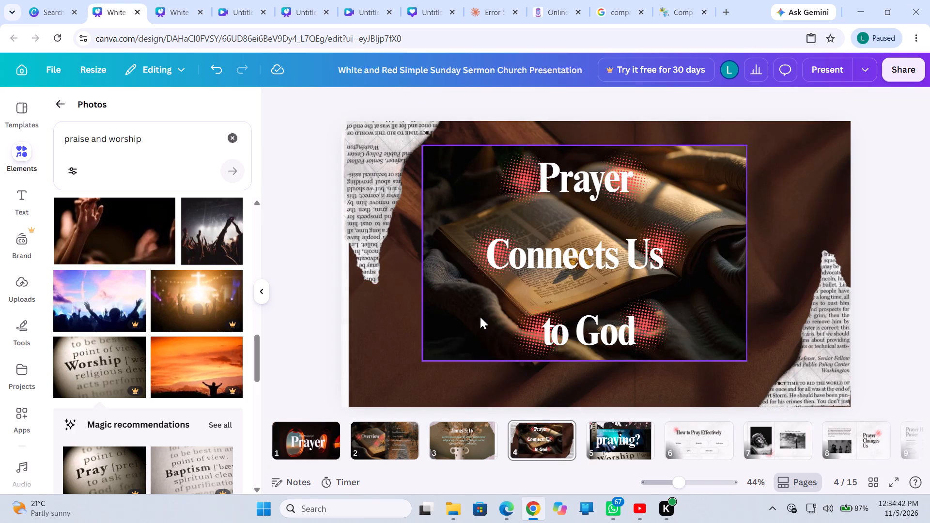
{"action": "left_click", "coordinate": [614, 445]}
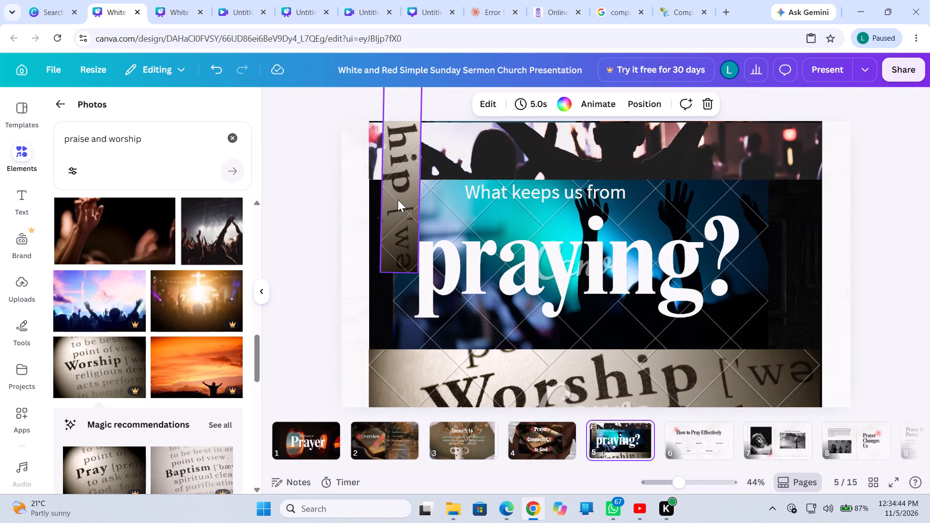
Fit the vertical Worship strip at the left edge between the crowd photo and the bottom Worship strip, trimming its upper end.
{"action": "left_click_drag", "start_coordinate": [398, 200], "coordinate": [385, 278]}
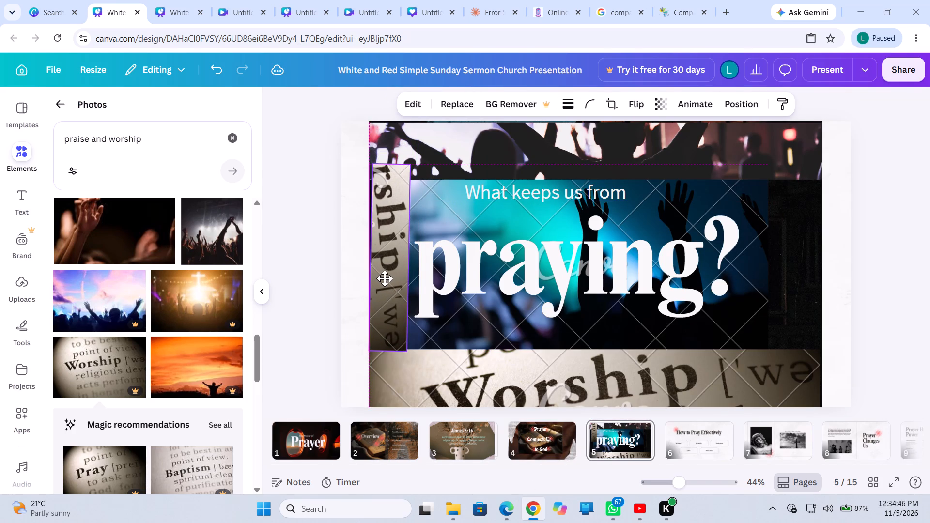
{"action": "left_click_drag", "start_coordinate": [385, 278], "coordinate": [382, 276]}
{"action": "left_click_drag", "start_coordinate": [389, 161], "coordinate": [387, 173]}
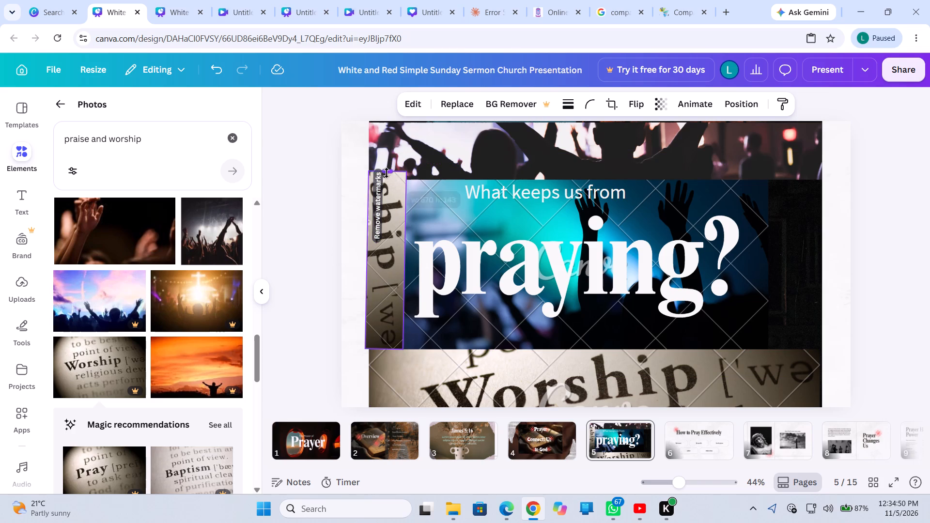
{"action": "left_click_drag", "start_coordinate": [387, 173], "coordinate": [387, 176]}
{"action": "left_click", "coordinate": [706, 197]}
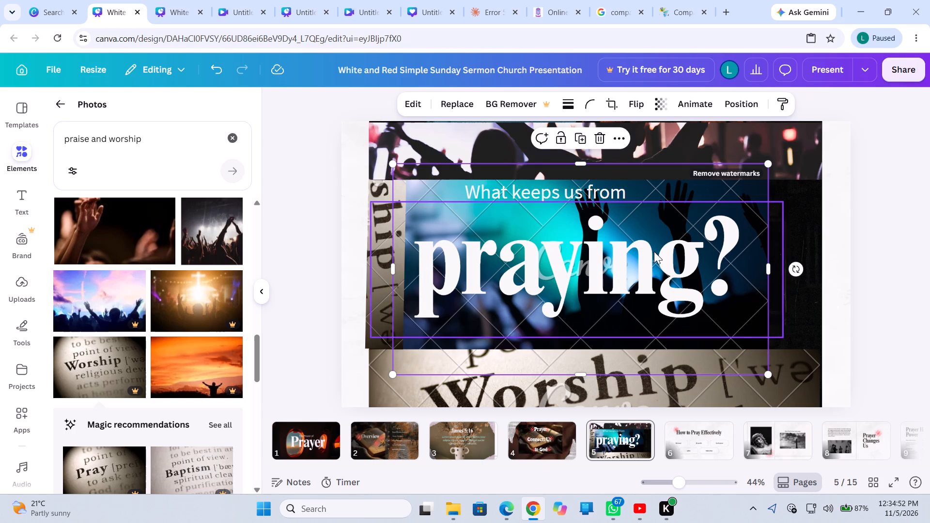
{"action": "left_click", "coordinate": [285, 275]}
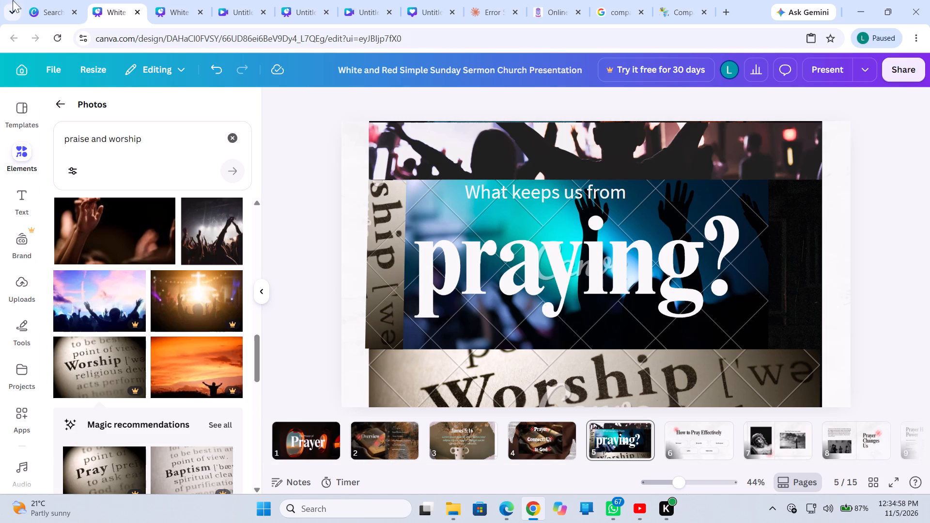
Add the dark raised-hands photo from the praise and worship results to slide 6, "How to Pray Effectively".
{"action": "left_click", "coordinate": [684, 445]}
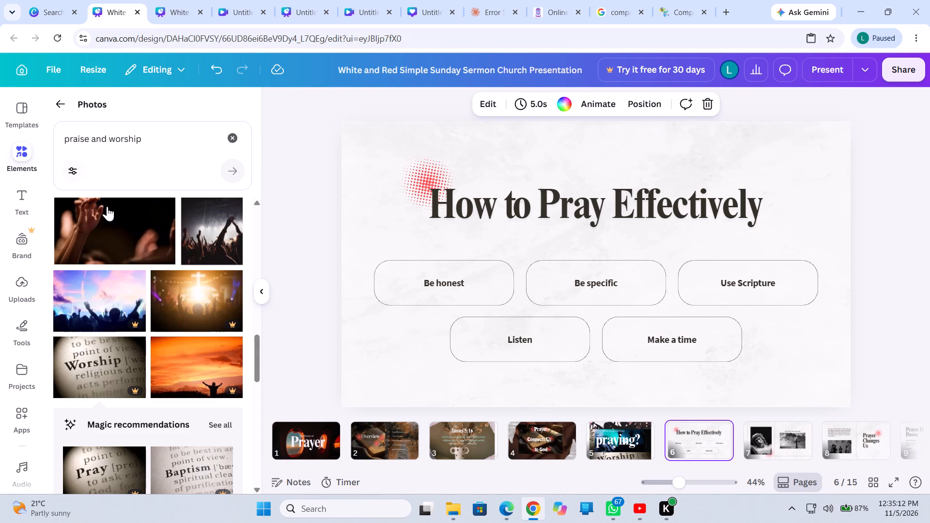
{"action": "left_click", "coordinate": [113, 223]}
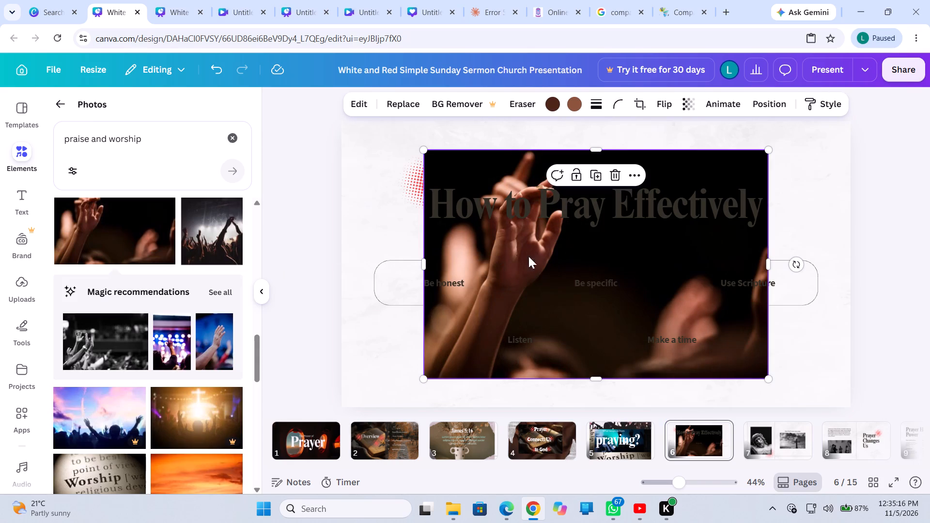
Change the "How to Pray Effectively" heading's text colour to a light off-white from the photo colours.
{"action": "triple_click", "coordinate": [496, 204]}
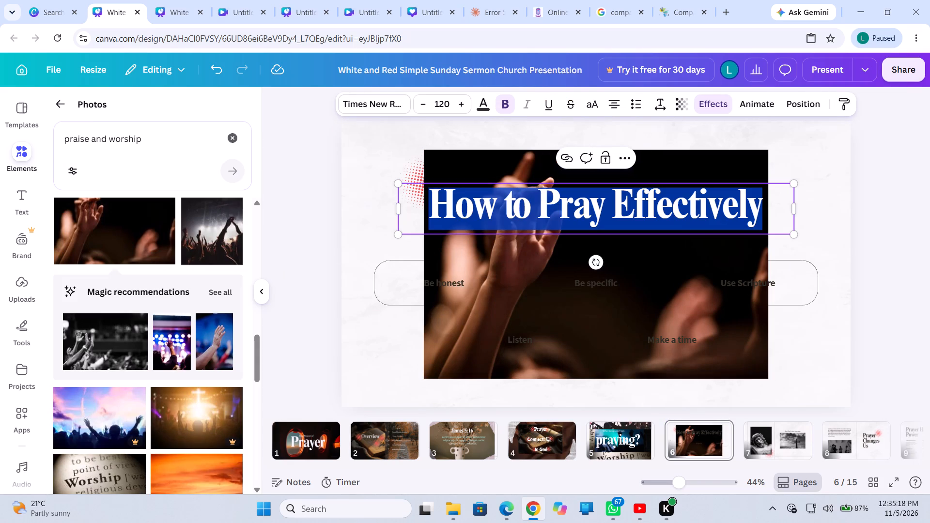
{"action": "left_click", "coordinate": [482, 108]}
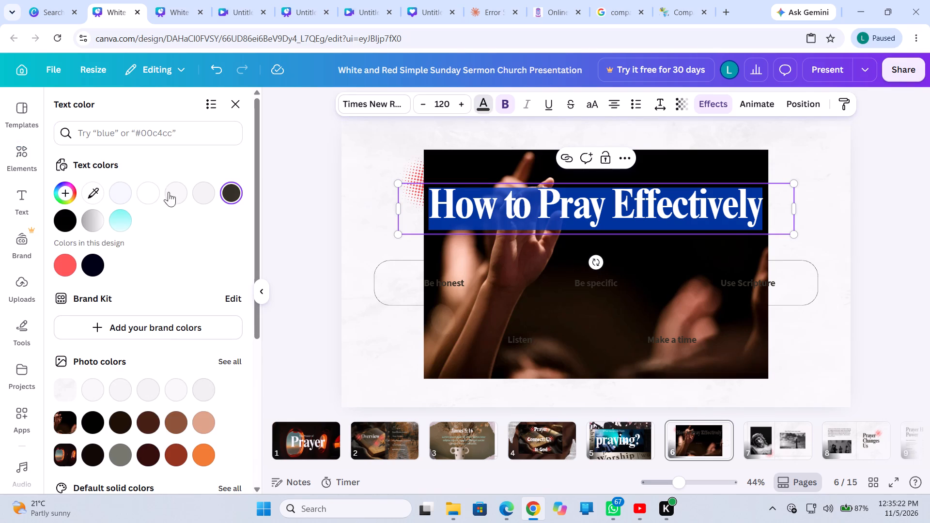
{"action": "left_click", "coordinate": [170, 193]}
{"action": "left_click", "coordinate": [146, 386]}
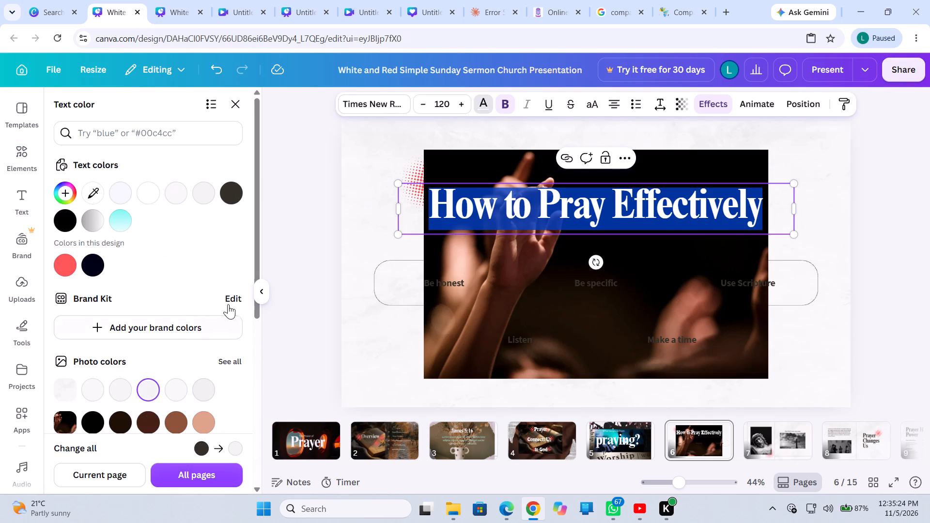
Recolour the labels "Be honest", "Be specific", "Use Scripture", "Listen" and "Make a time" in a near-white photo colour.
{"action": "triple_click", "coordinate": [452, 287]}
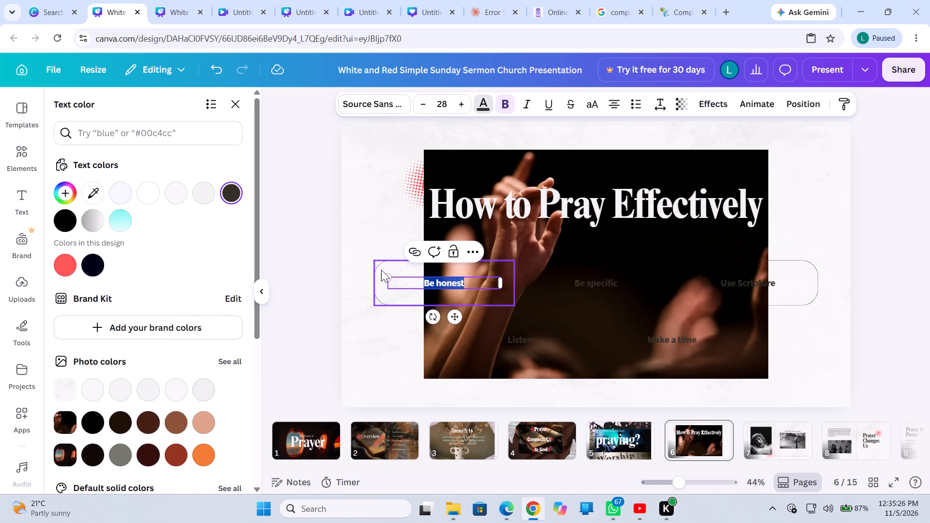
{"action": "left_click", "coordinate": [491, 108]}
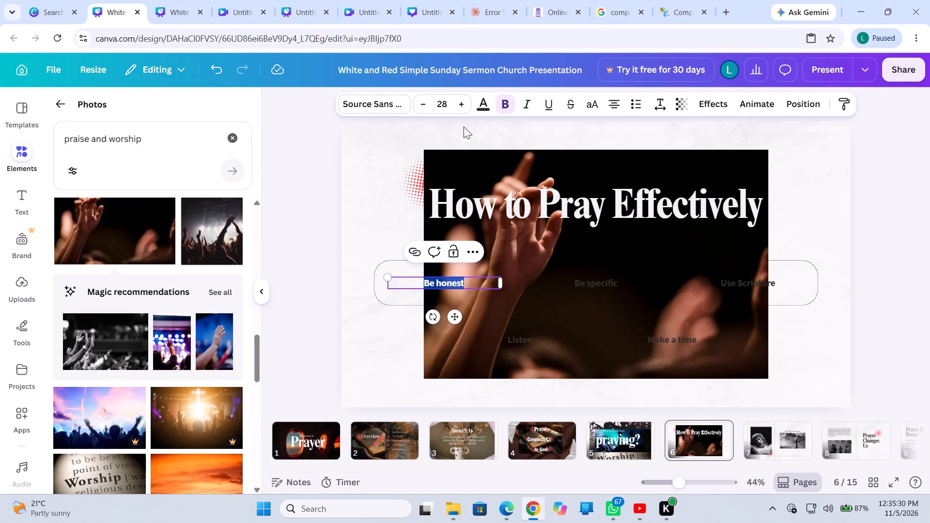
{"action": "left_click", "coordinate": [487, 104]}
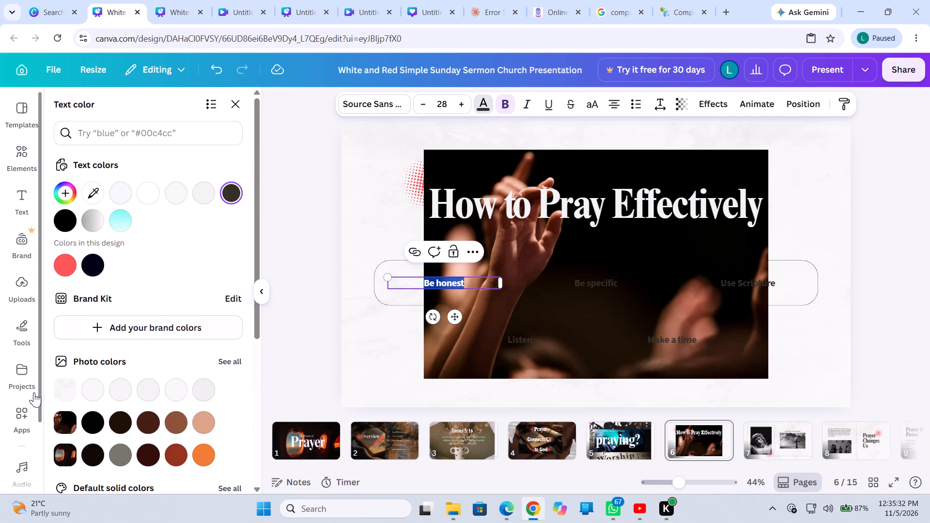
{"action": "left_click", "coordinate": [91, 392]}
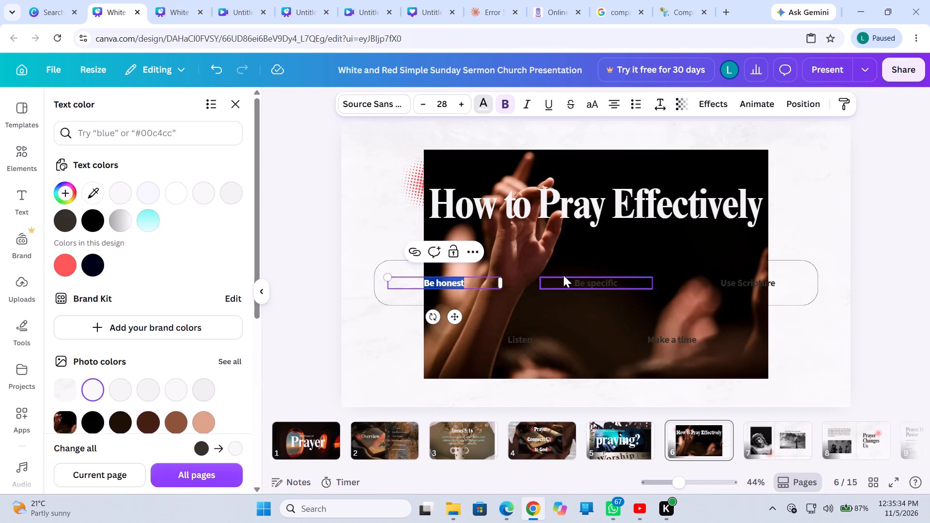
{"action": "triple_click", "coordinate": [566, 282]}
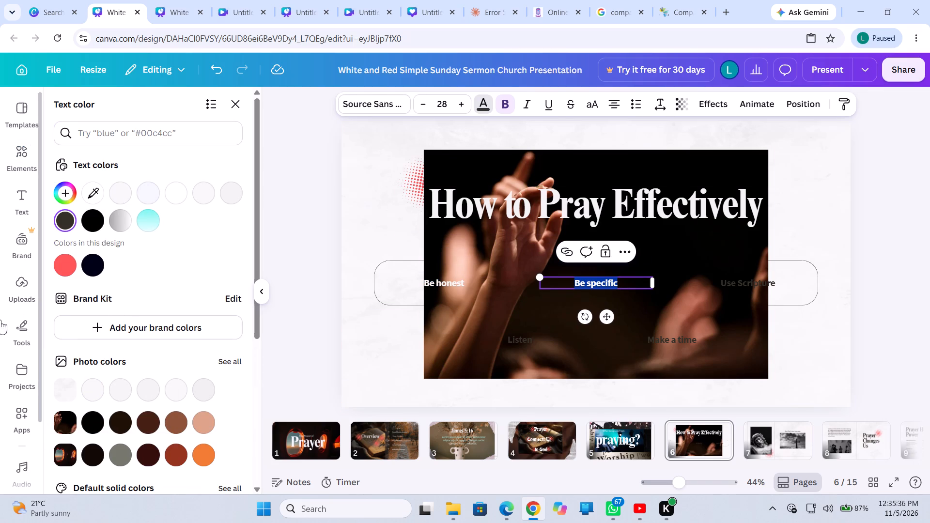
{"action": "left_click", "coordinate": [100, 391]}
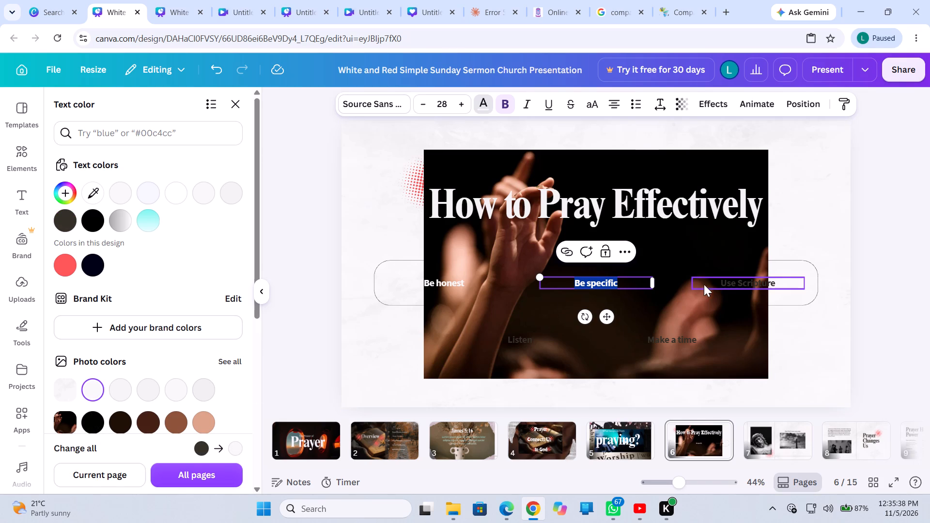
{"action": "triple_click", "coordinate": [729, 284]}
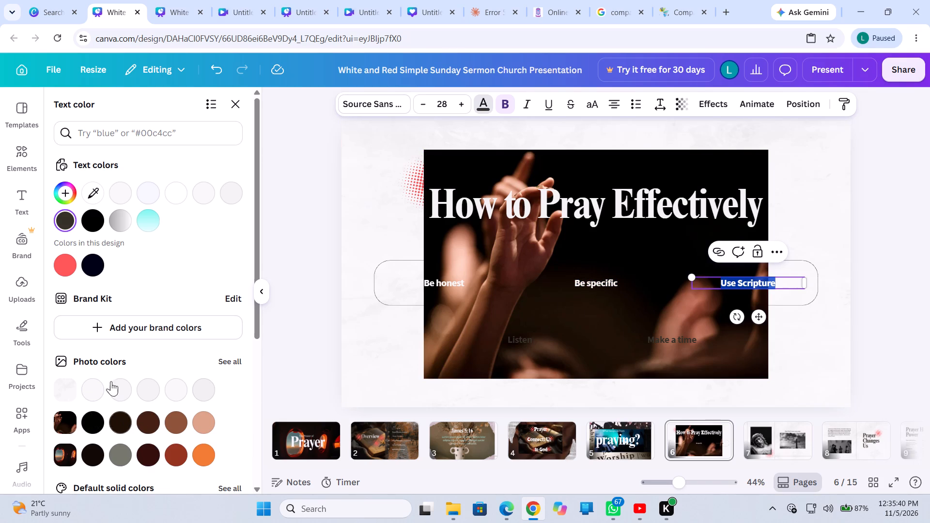
{"action": "left_click", "coordinate": [84, 384]}
{"action": "triple_click", "coordinate": [528, 344]}
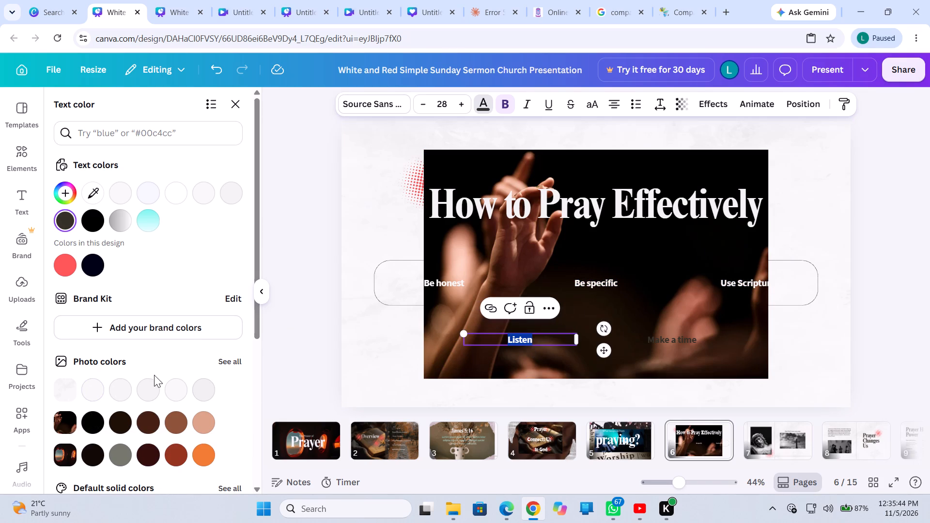
{"action": "left_click", "coordinate": [81, 391]}
{"action": "left_click", "coordinate": [93, 397]}
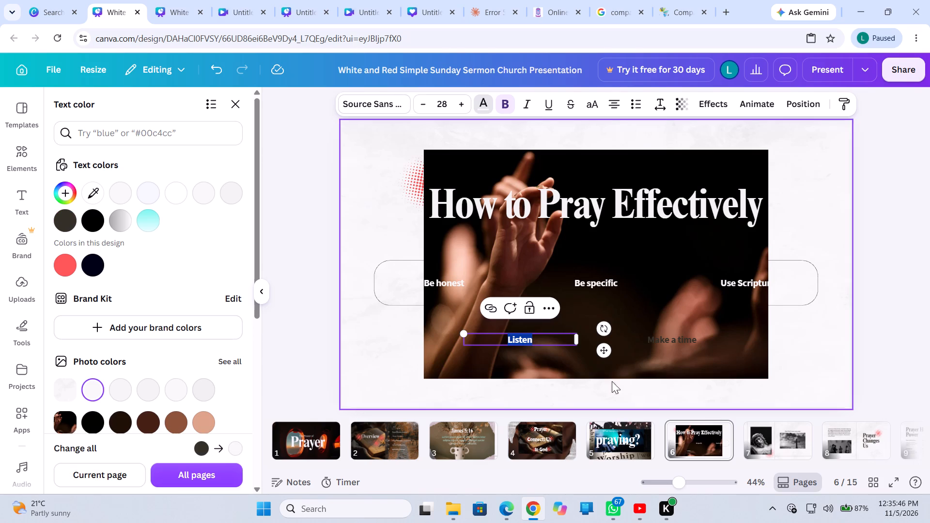
{"action": "triple_click", "coordinate": [675, 342]}
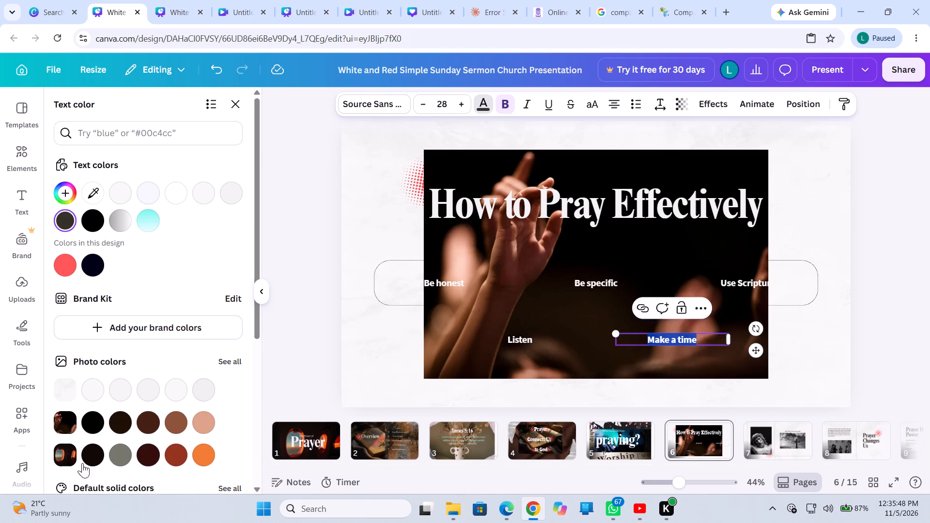
{"action": "left_click", "coordinate": [102, 390]}
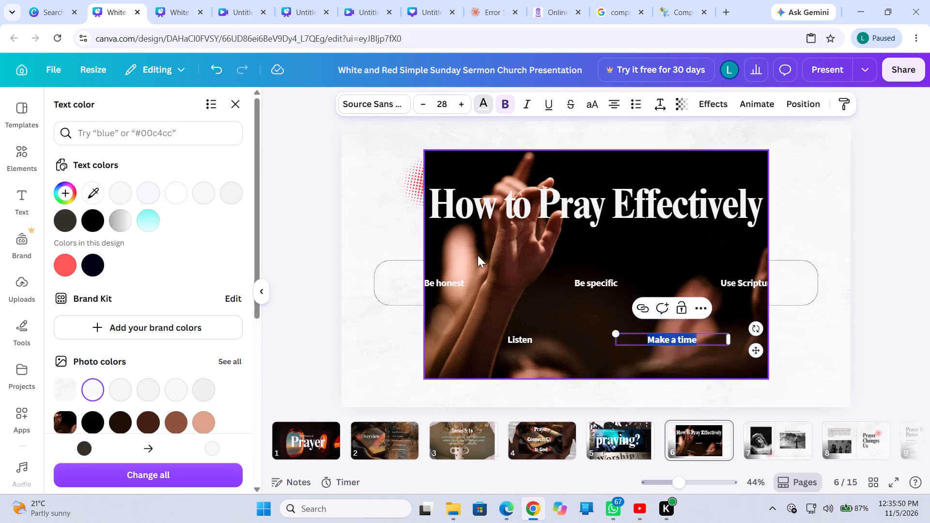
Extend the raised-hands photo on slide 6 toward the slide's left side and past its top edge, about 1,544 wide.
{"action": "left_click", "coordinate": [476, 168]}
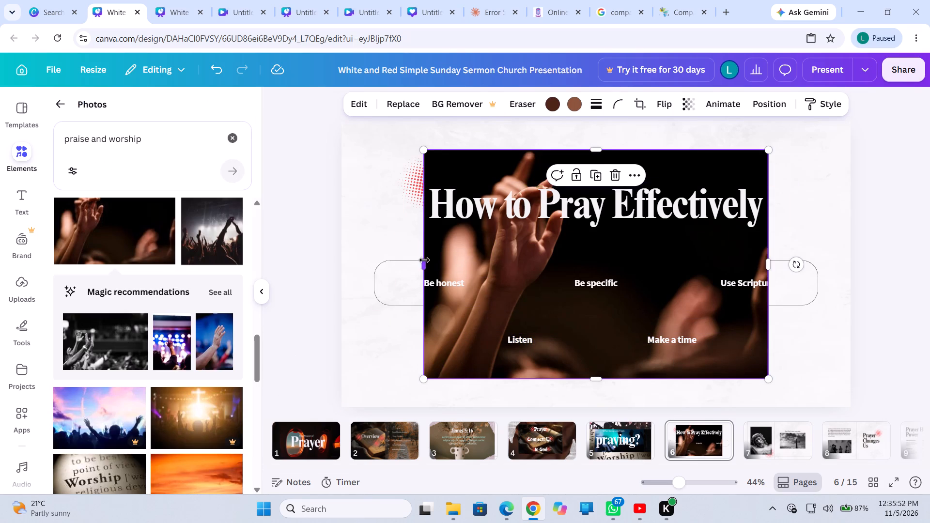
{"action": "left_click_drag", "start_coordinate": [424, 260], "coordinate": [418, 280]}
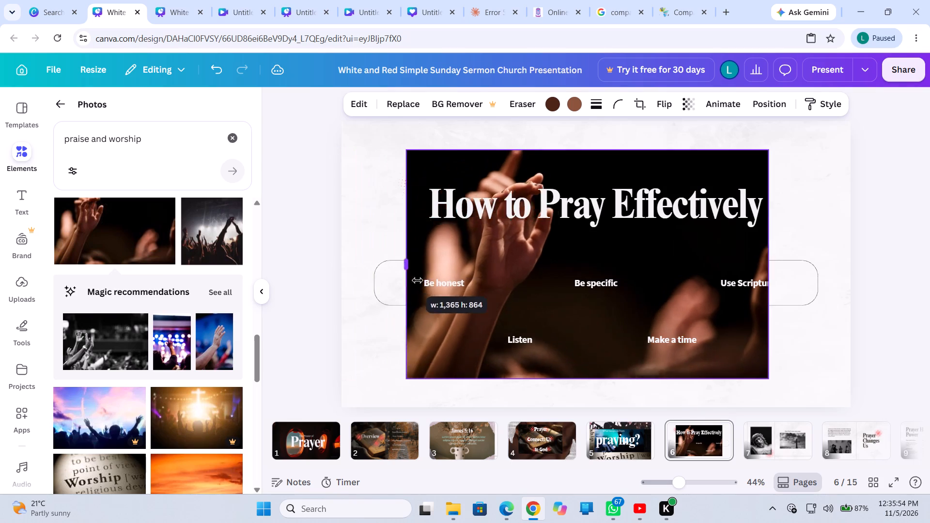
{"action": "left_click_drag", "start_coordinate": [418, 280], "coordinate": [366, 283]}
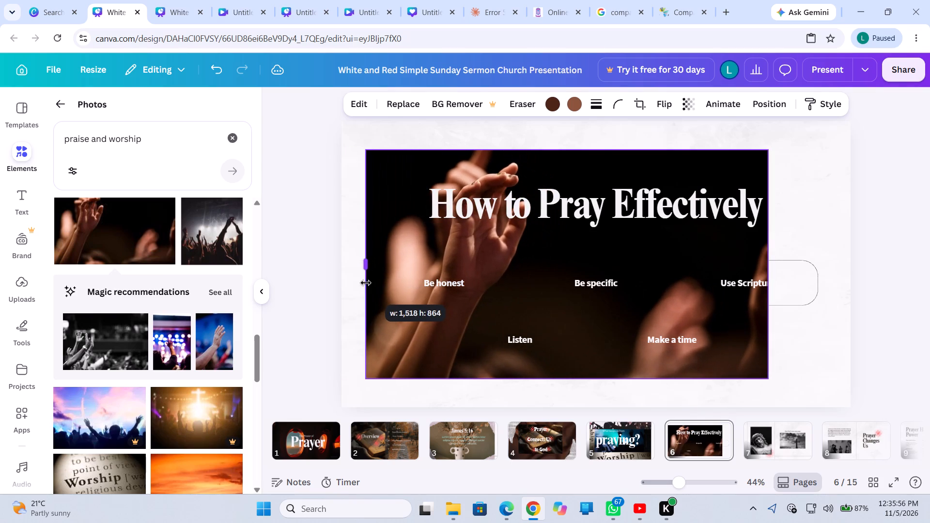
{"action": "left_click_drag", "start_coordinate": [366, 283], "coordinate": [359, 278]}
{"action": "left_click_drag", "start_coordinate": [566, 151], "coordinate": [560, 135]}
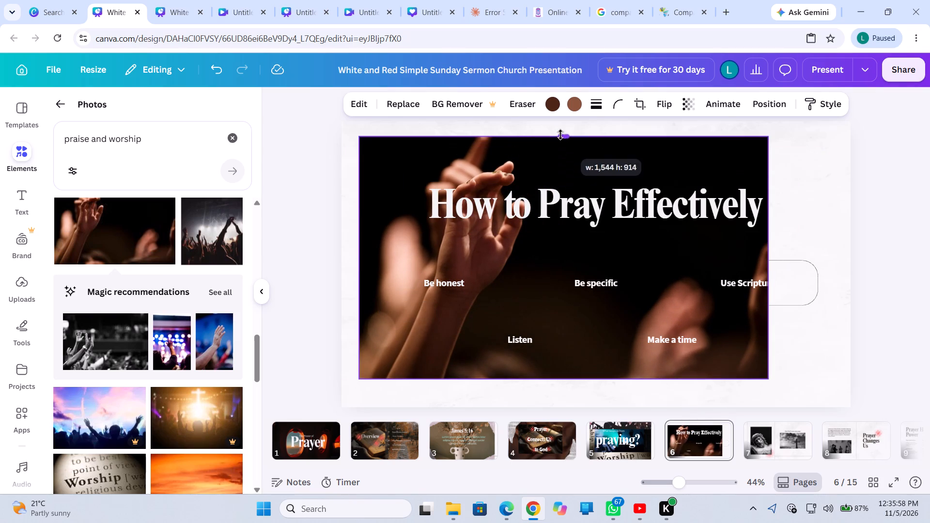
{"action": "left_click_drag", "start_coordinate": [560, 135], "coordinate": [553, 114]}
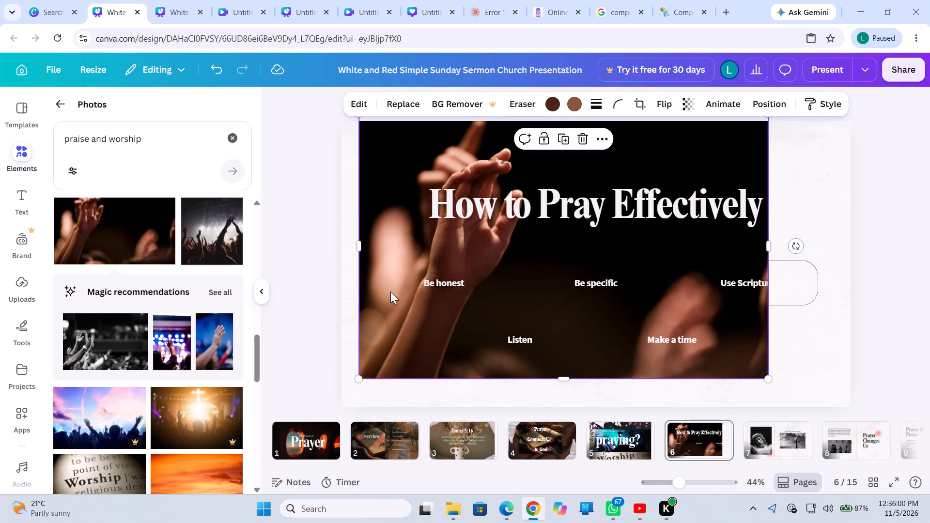
Look further through the praise and worship photos, and search the photo library for "prayers" instead.
{"action": "scroll", "coordinate": [113, 342], "scroll_direction": "down", "scroll_amount": 7}
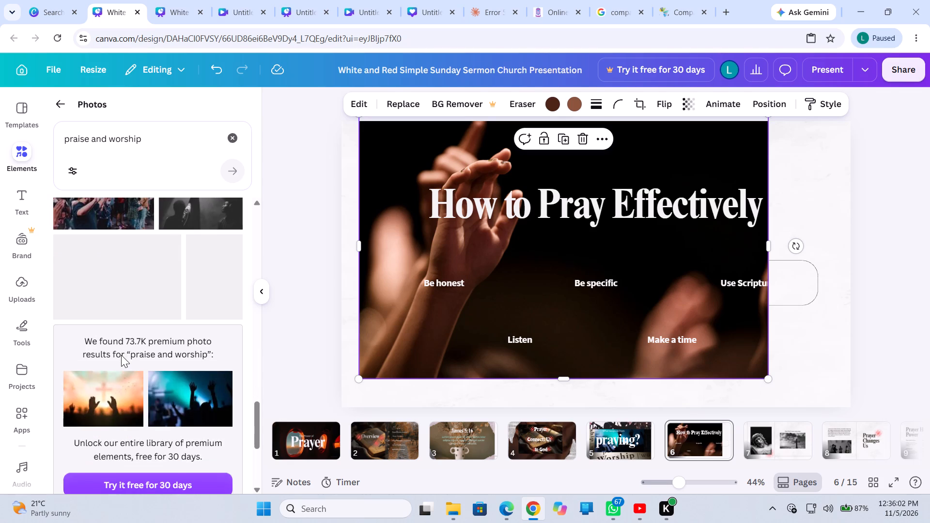
{"action": "scroll", "coordinate": [123, 356], "scroll_direction": "down", "scroll_amount": 6}
{"action": "scroll", "coordinate": [122, 353], "scroll_direction": "up", "scroll_amount": 10}
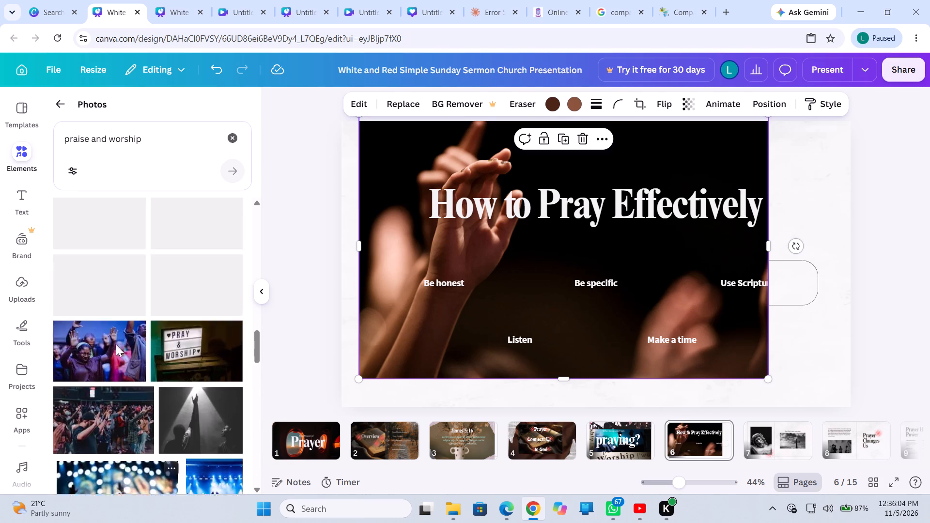
{"action": "triple_click", "coordinate": [112, 146]}
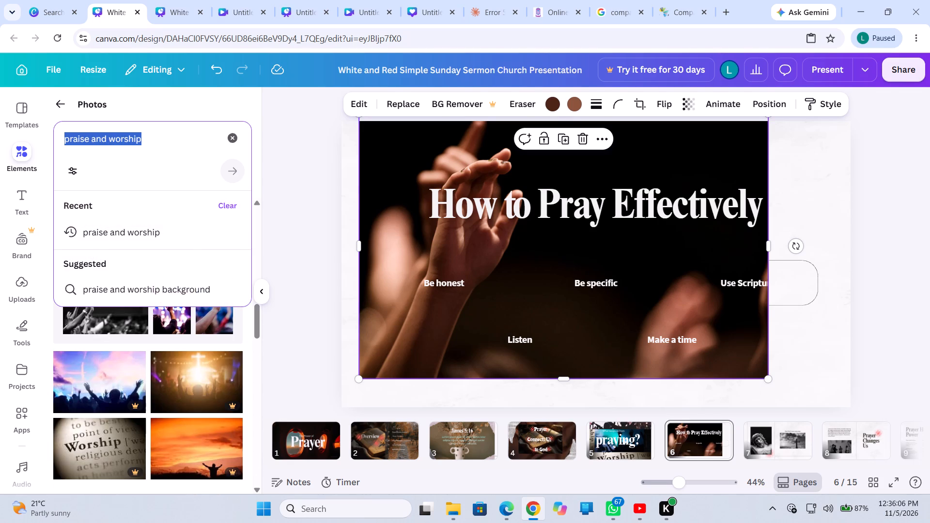
{"action": "type", "text": "praye"}
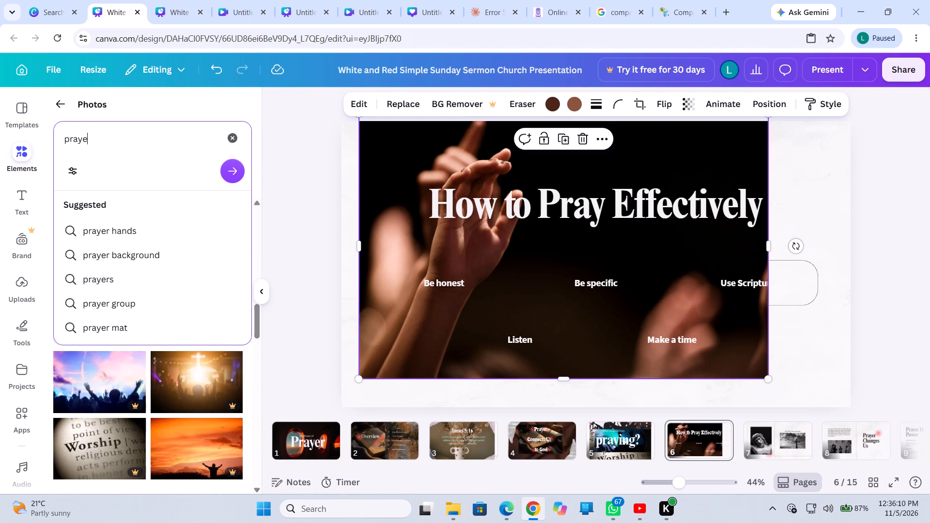
{"action": "type", "text": "rs"}
{"action": "key", "text": "Return"}
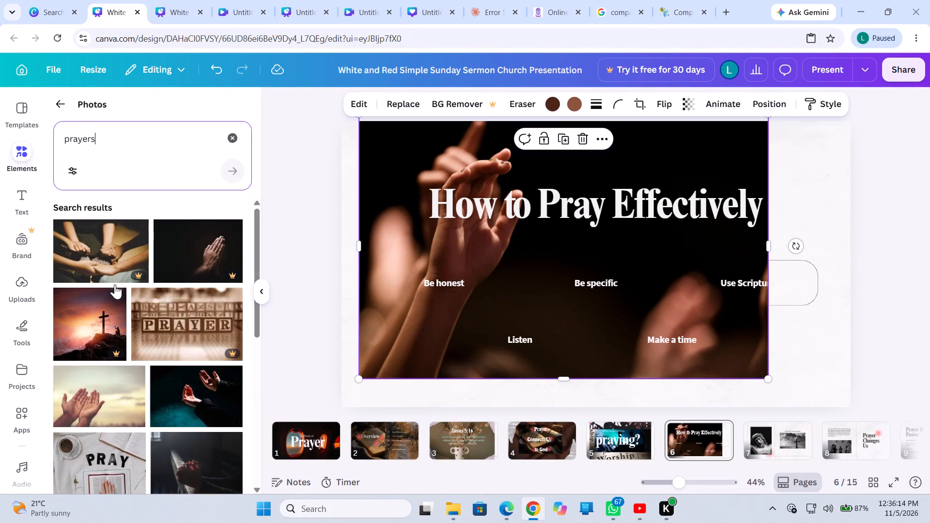
{"action": "scroll", "coordinate": [121, 292], "scroll_direction": "down", "scroll_amount": 1}
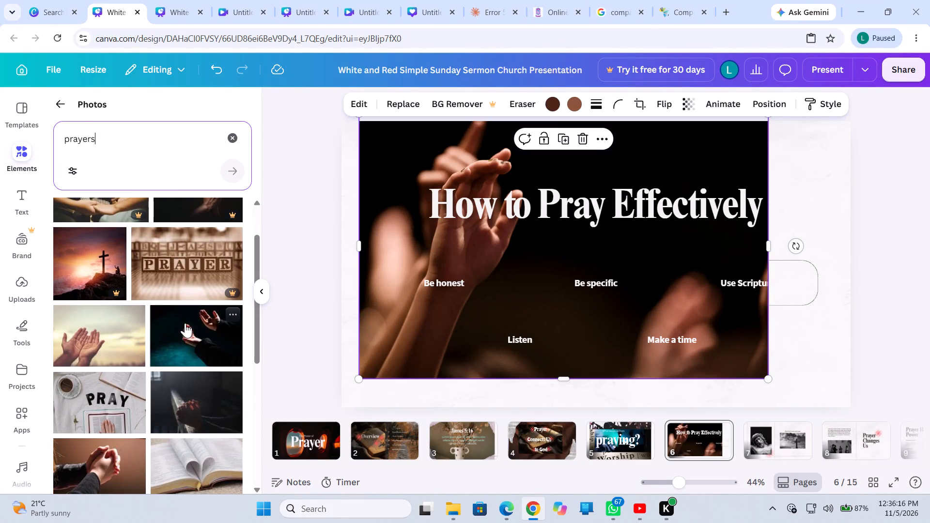
Delete the raised-hands photo from slide 6, "How to Pray Effectively".
{"action": "left_click", "coordinate": [399, 144]}
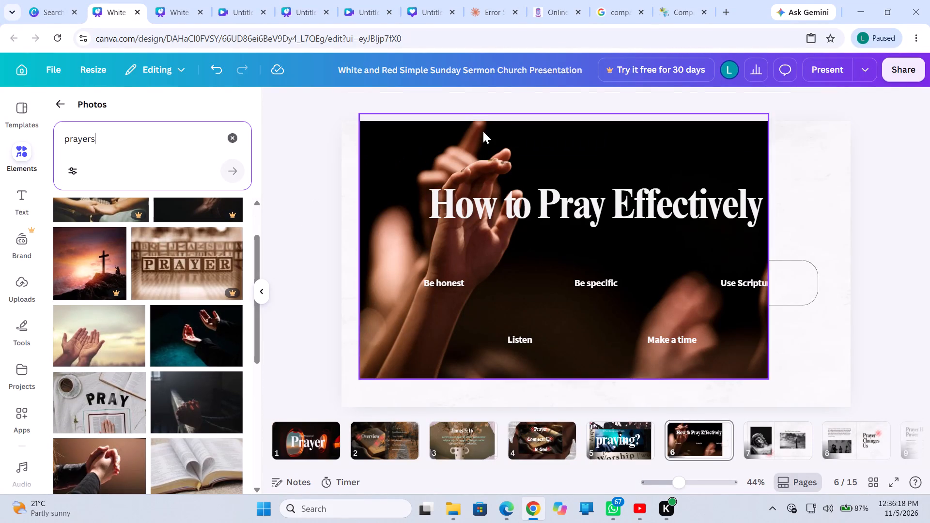
{"action": "left_click", "coordinate": [532, 145]}
{"action": "left_click", "coordinate": [587, 137]}
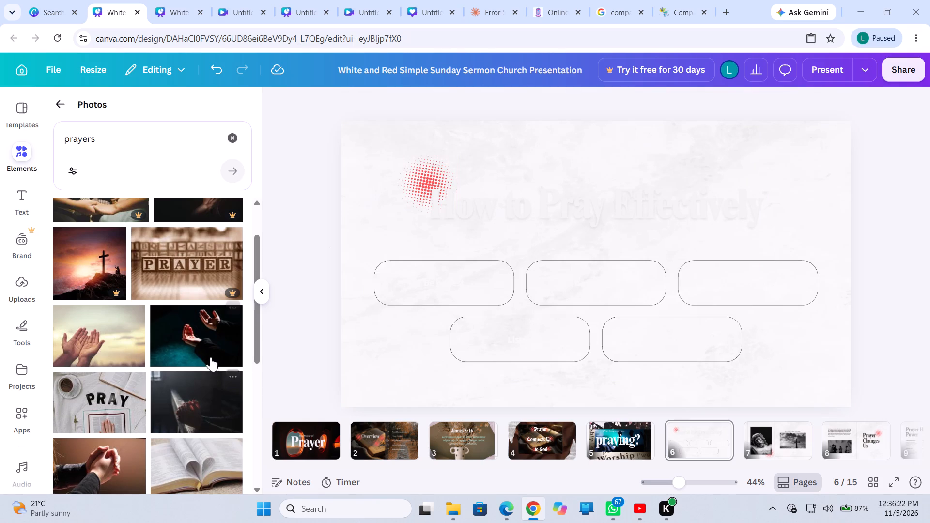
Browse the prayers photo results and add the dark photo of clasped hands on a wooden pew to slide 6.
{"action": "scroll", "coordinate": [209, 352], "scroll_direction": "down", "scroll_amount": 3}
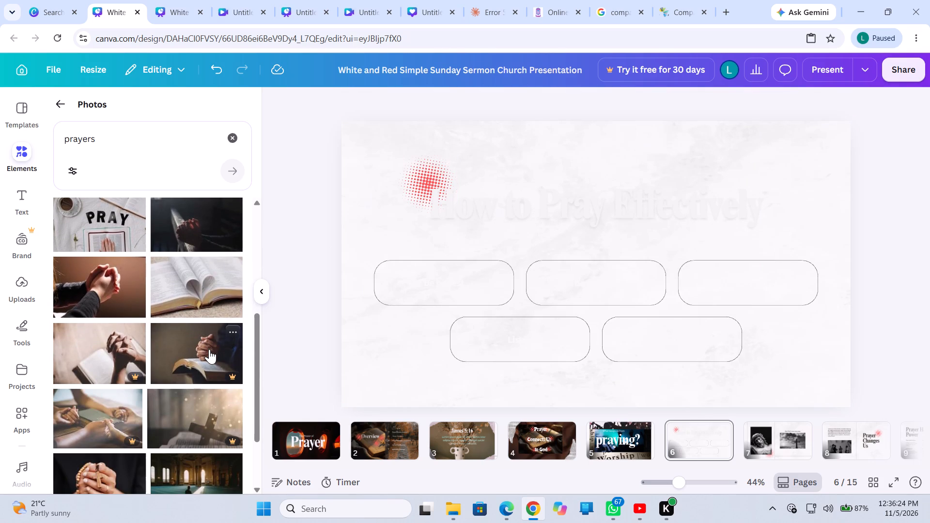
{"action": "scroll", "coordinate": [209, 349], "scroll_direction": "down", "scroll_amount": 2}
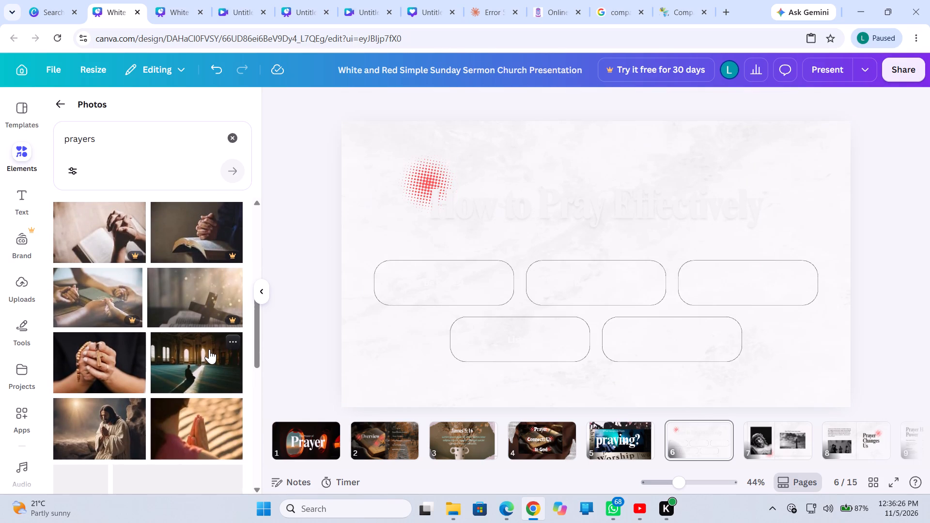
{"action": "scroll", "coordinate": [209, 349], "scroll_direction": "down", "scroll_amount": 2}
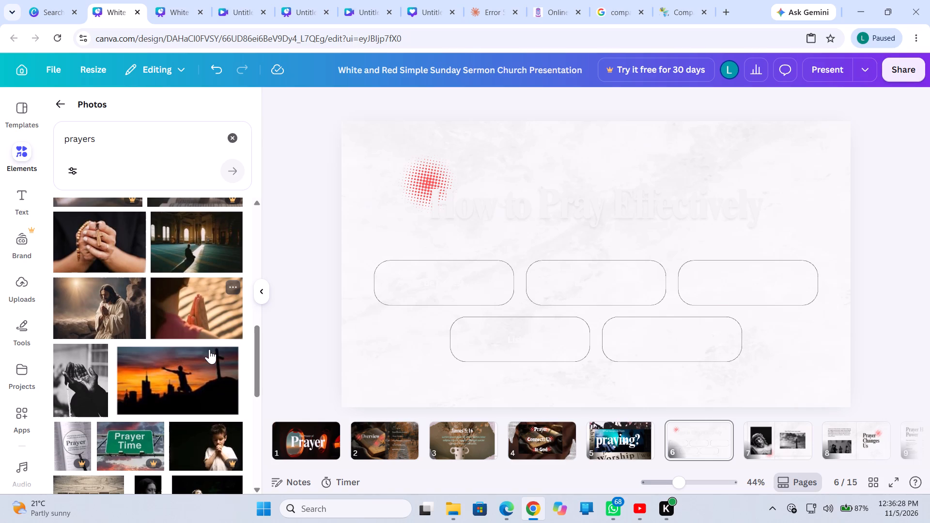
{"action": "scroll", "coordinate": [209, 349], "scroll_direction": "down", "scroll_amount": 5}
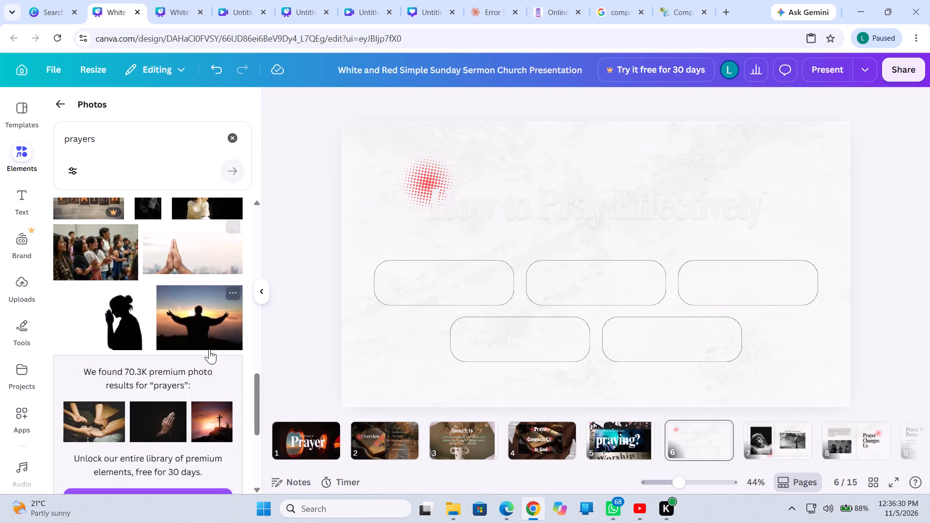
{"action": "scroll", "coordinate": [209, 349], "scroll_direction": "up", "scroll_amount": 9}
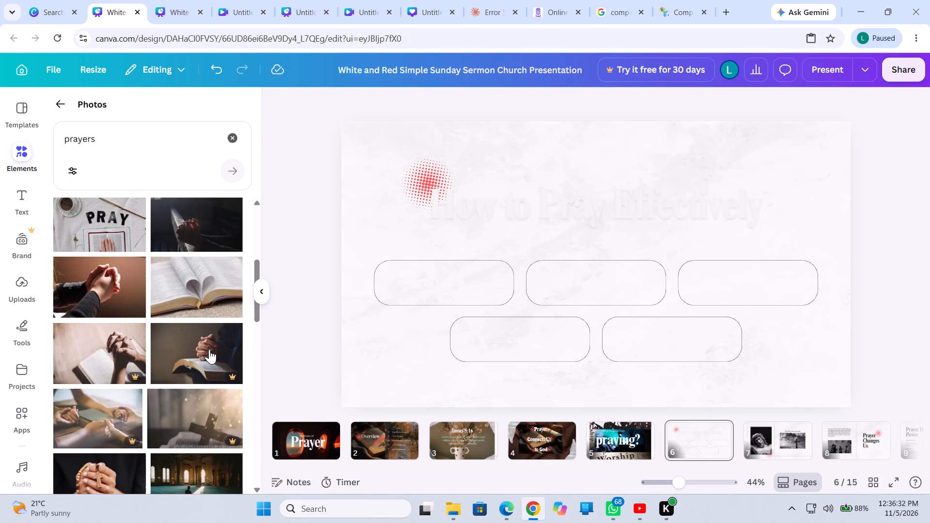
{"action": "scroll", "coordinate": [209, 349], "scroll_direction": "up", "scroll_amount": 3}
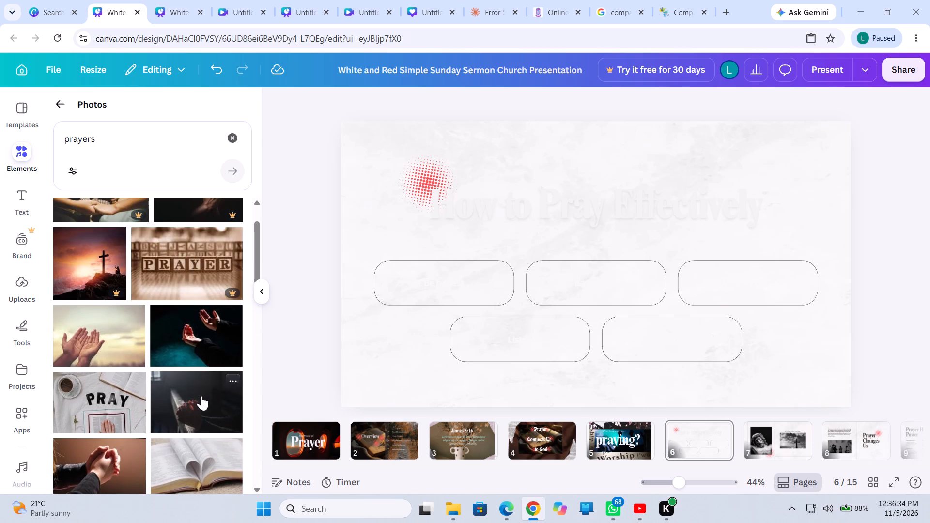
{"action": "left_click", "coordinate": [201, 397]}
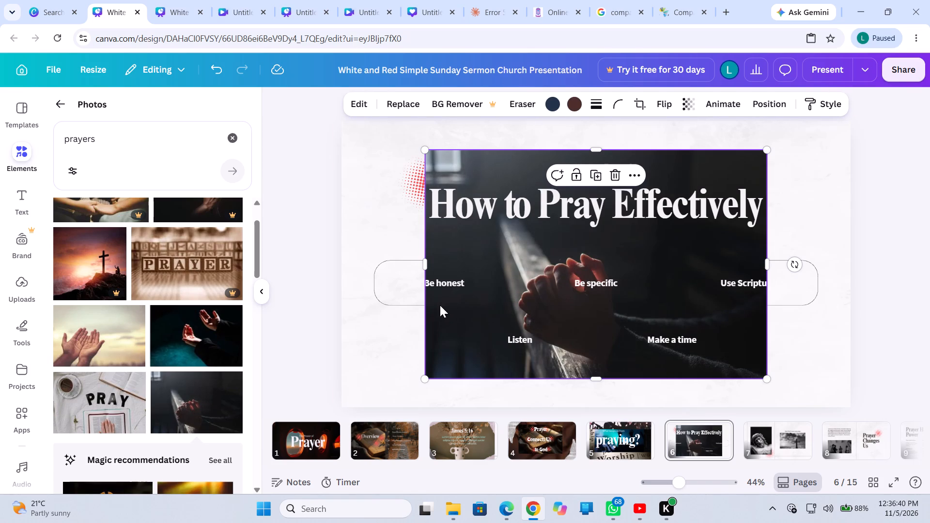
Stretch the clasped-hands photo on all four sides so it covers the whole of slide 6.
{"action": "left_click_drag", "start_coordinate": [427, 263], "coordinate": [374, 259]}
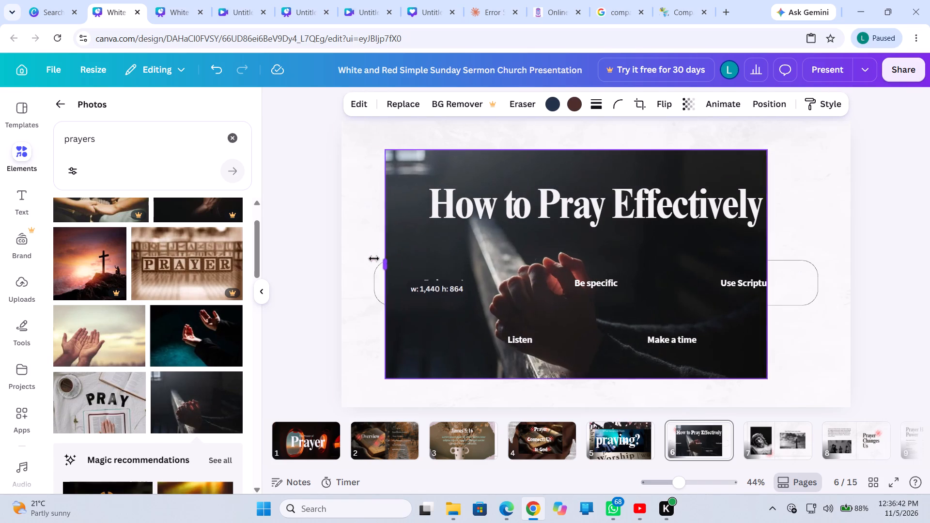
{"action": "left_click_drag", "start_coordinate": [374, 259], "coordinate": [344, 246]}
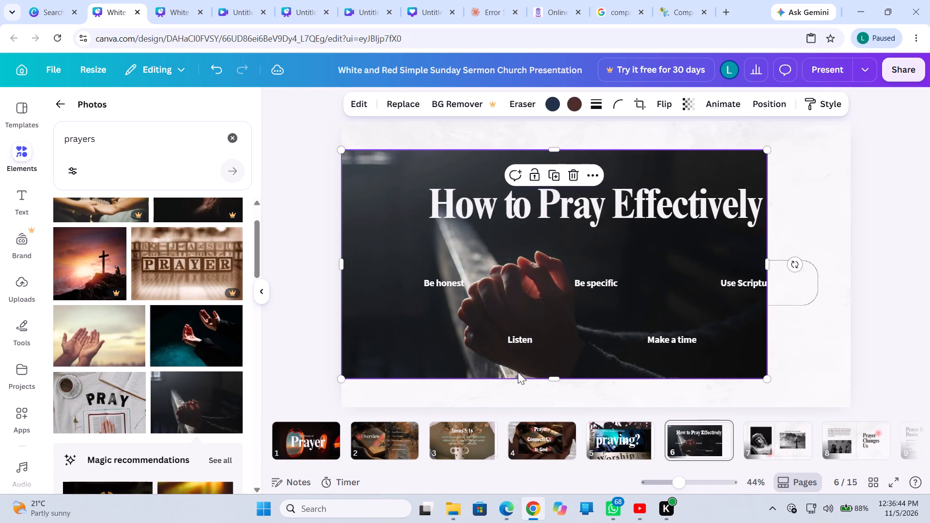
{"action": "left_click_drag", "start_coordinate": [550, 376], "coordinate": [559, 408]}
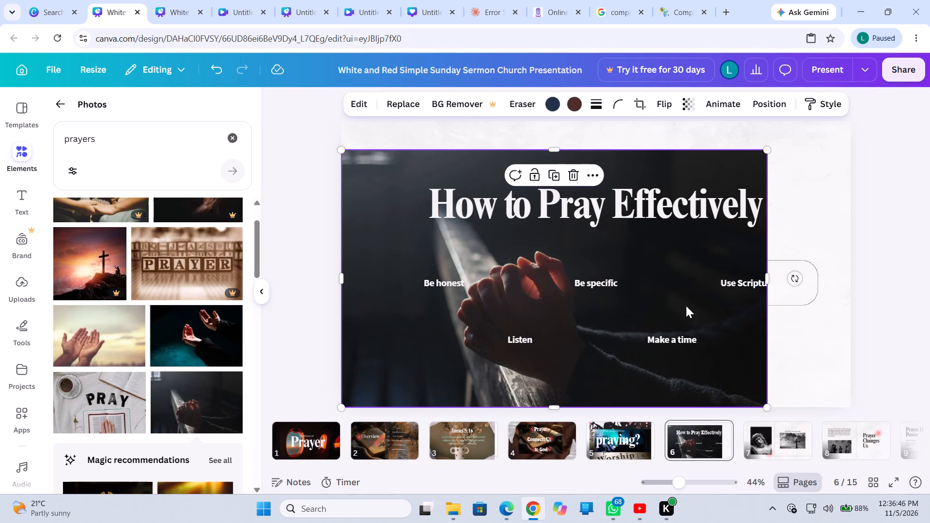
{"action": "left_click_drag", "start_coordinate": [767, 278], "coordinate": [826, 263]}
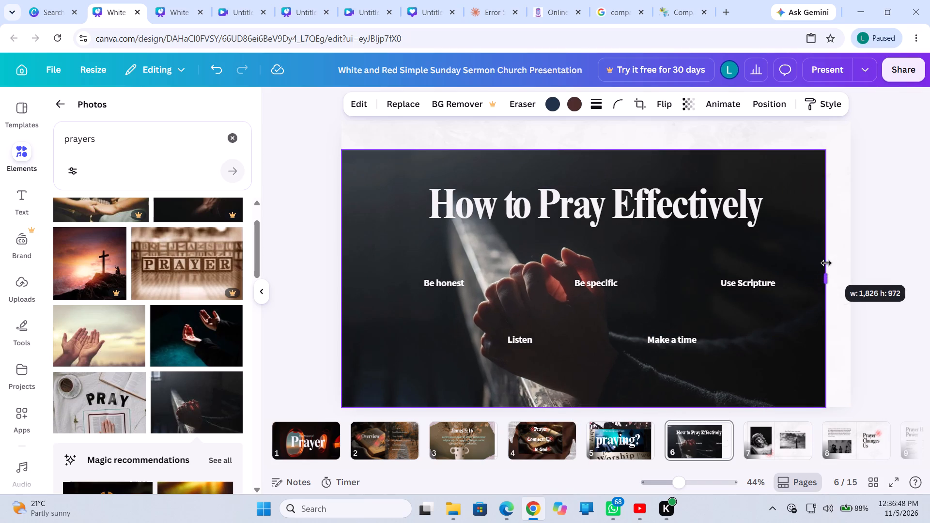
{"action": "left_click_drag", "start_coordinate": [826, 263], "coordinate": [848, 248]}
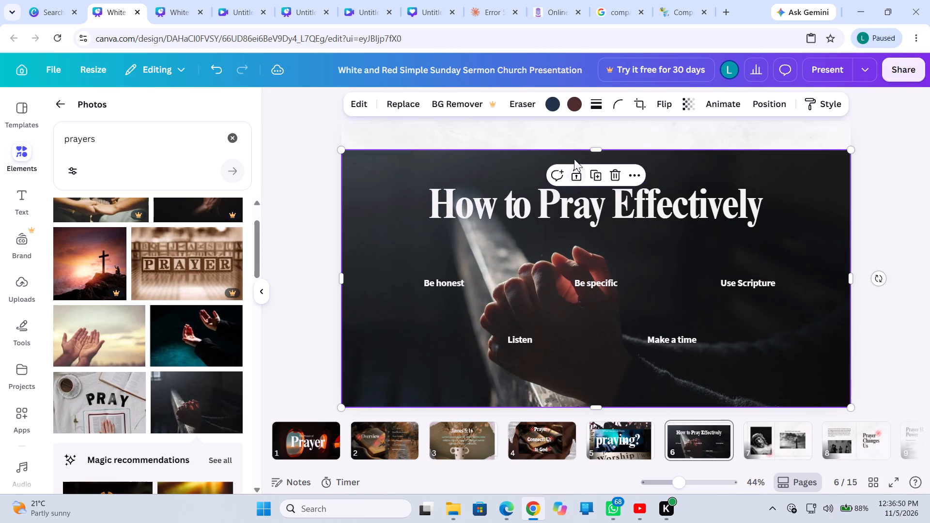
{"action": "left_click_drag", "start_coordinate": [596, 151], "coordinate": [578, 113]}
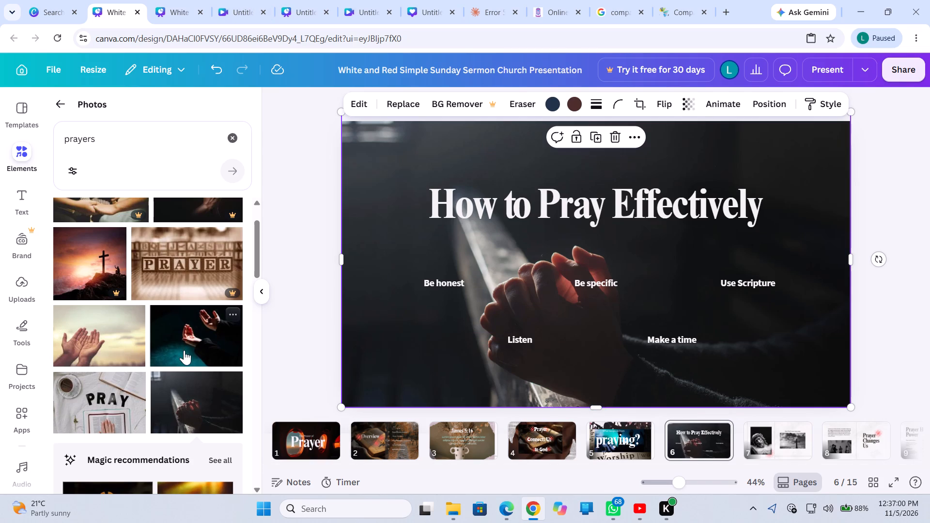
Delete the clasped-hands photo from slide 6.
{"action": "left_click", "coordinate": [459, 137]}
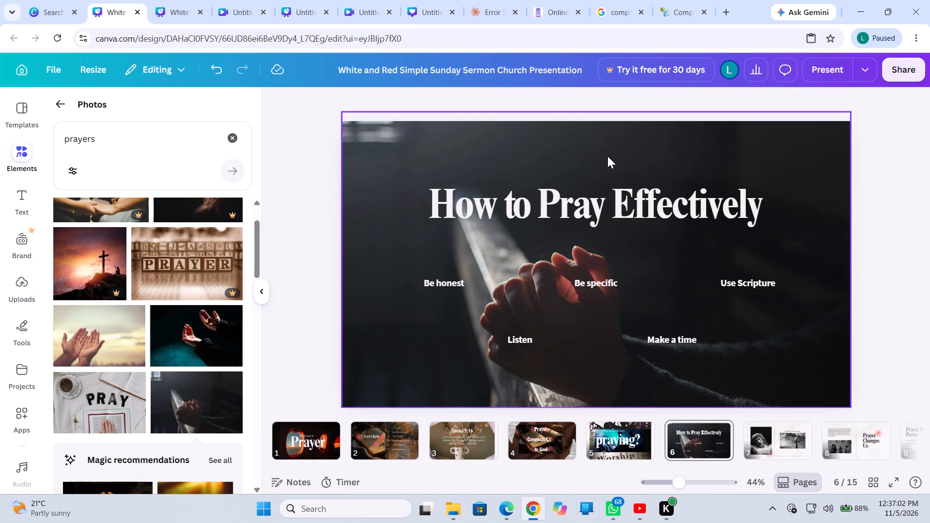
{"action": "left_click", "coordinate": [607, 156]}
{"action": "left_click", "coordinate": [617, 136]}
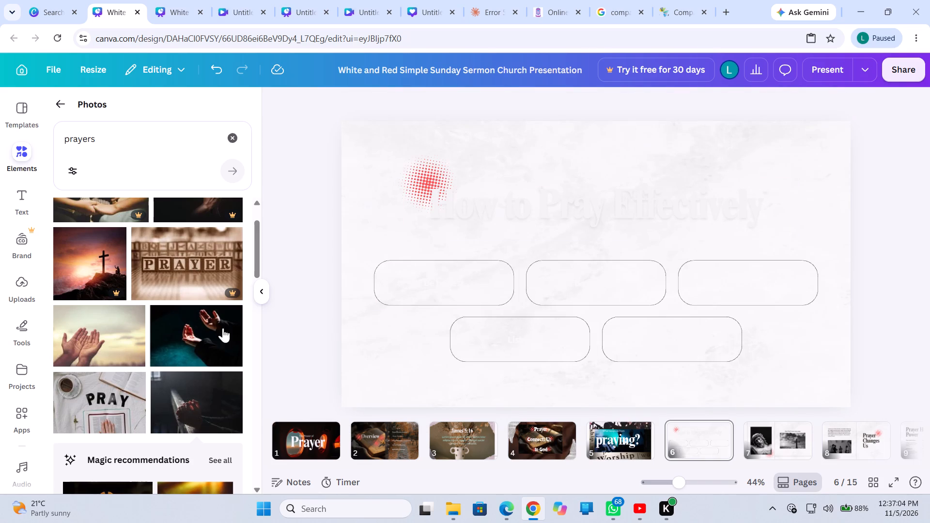
Add the open-palms photo with the dark teal background from the prayers results and stretch it to cover slide 6.
{"action": "left_click", "coordinate": [177, 335]}
{"action": "left_click_drag", "start_coordinate": [600, 151], "coordinate": [599, 151]}
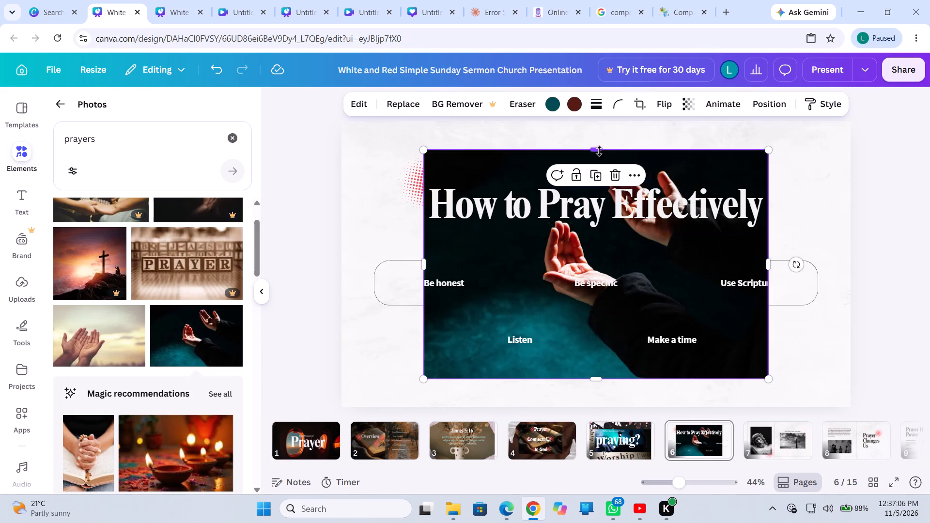
{"action": "left_click_drag", "start_coordinate": [599, 151], "coordinate": [581, 109]}
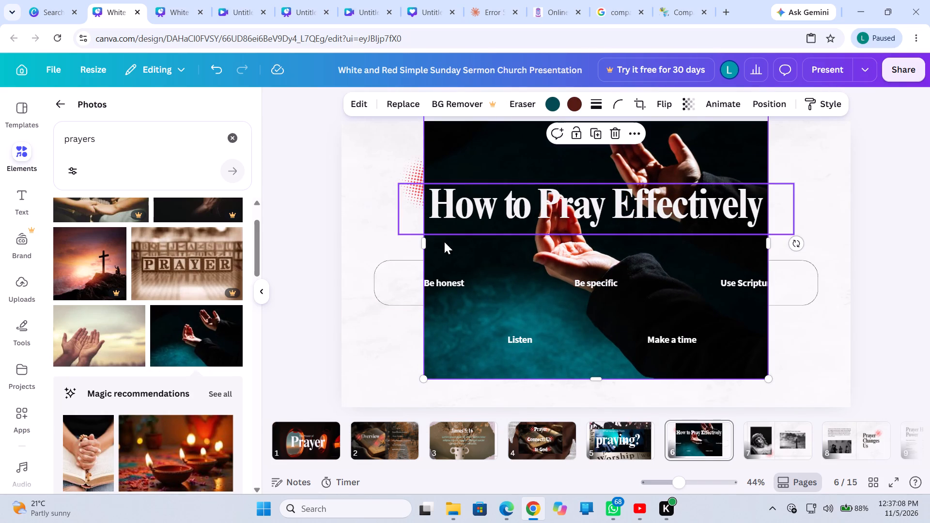
{"action": "left_click_drag", "start_coordinate": [421, 243], "coordinate": [335, 241]}
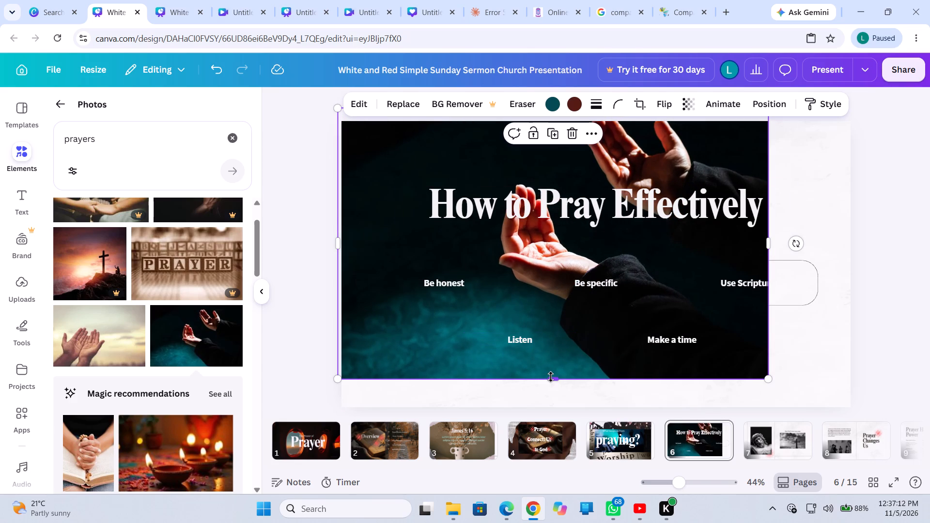
{"action": "left_click_drag", "start_coordinate": [555, 380], "coordinate": [564, 409]}
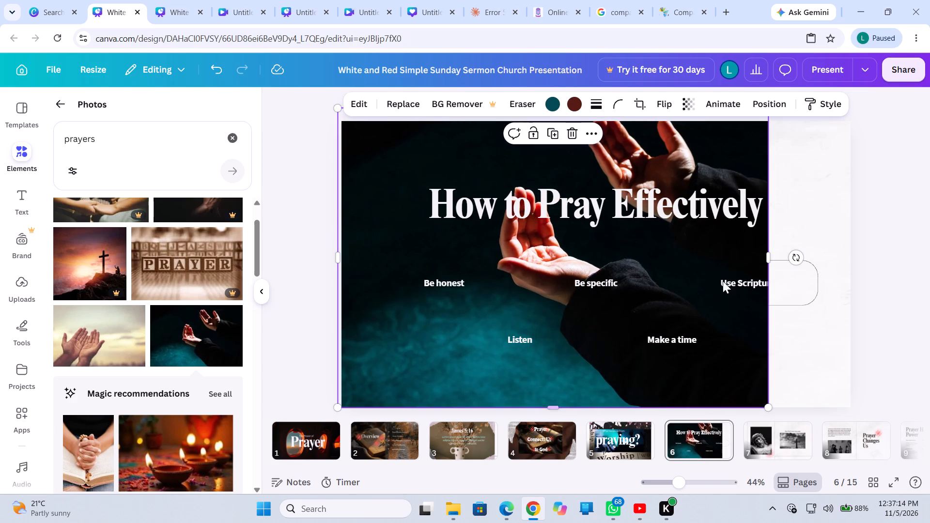
{"action": "left_click_drag", "start_coordinate": [767, 256], "coordinate": [835, 238]}
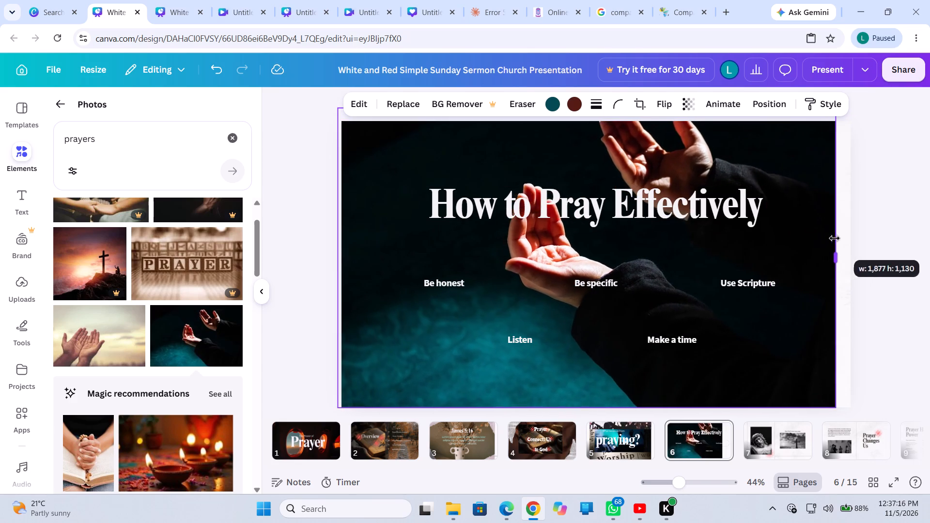
{"action": "left_click_drag", "start_coordinate": [835, 238], "coordinate": [850, 235]}
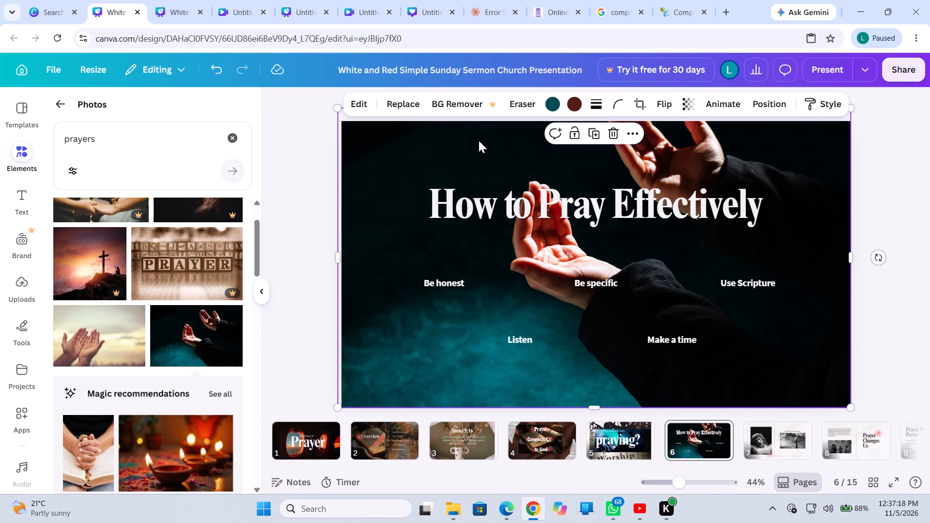
Reposition the open-palms photo on slide 6 and extend its top edge to the top of the slide.
{"action": "left_click_drag", "start_coordinate": [479, 140], "coordinate": [487, 163]}
{"action": "left_click", "coordinate": [487, 163]}
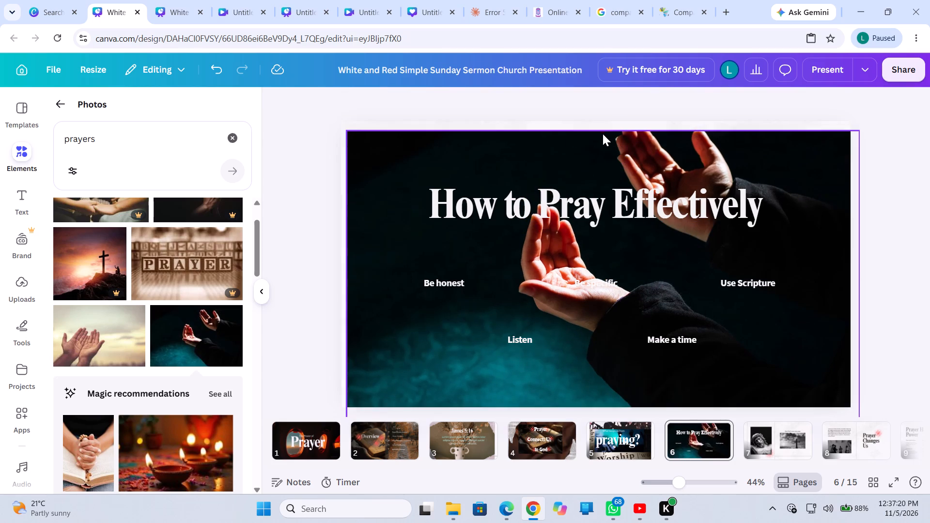
{"action": "left_click_drag", "start_coordinate": [575, 140], "coordinate": [573, 132]}
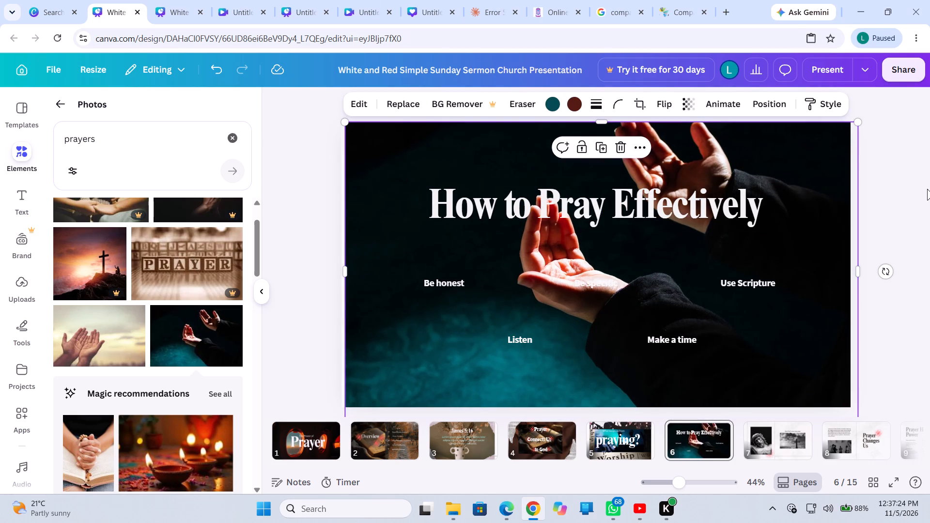
{"action": "left_click", "coordinate": [895, 274]}
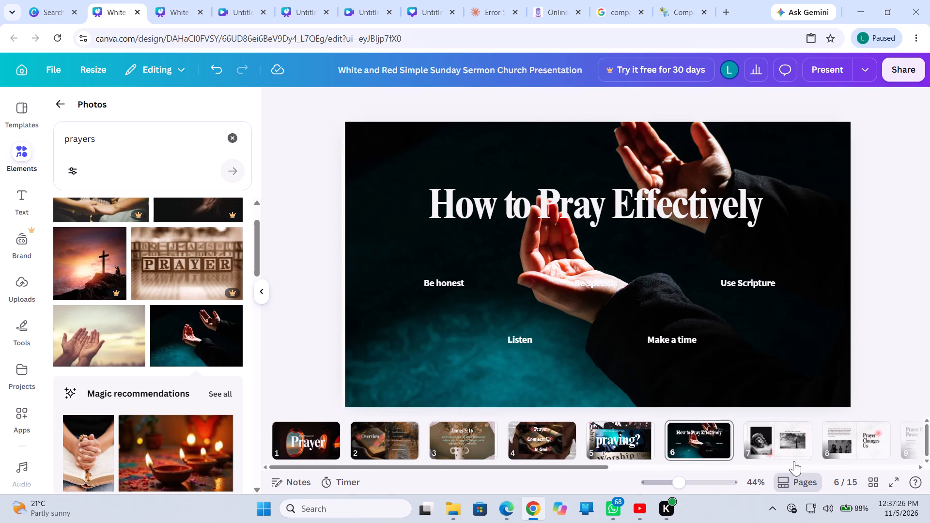
{"action": "left_click", "coordinate": [616, 384]}
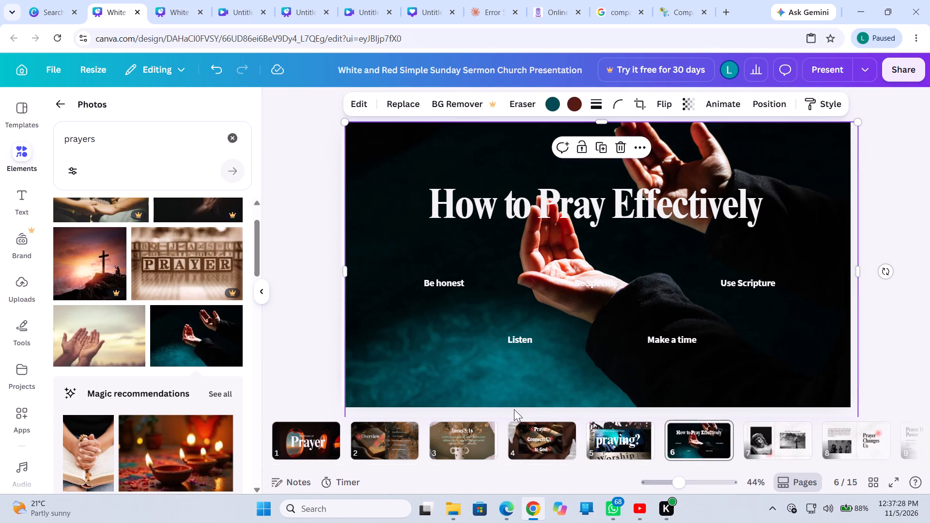
{"action": "left_click", "coordinate": [514, 409]}
{"action": "left_click_drag", "start_coordinate": [621, 385], "coordinate": [621, 369]}
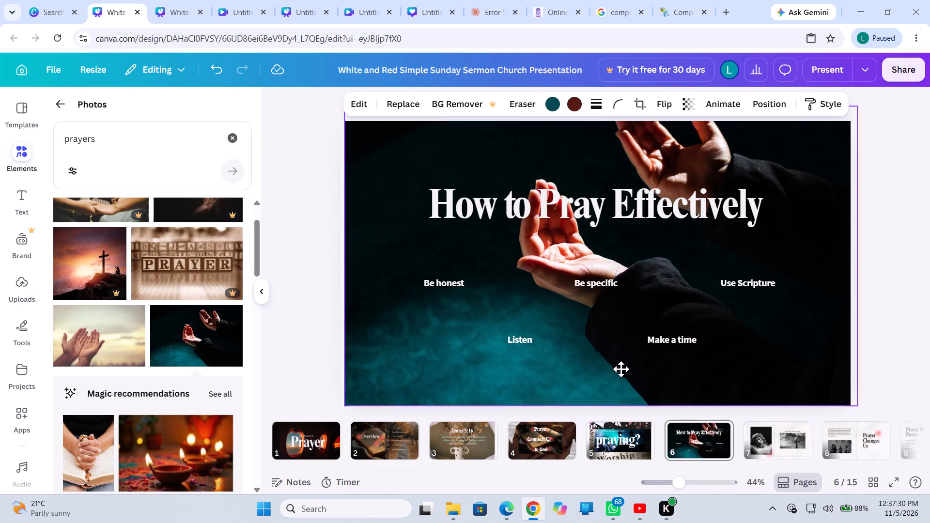
{"action": "left_click_drag", "start_coordinate": [621, 369], "coordinate": [620, 360]}
{"action": "left_click_drag", "start_coordinate": [601, 397], "coordinate": [593, 381]}
{"action": "left_click_drag", "start_coordinate": [615, 306], "coordinate": [618, 331]}
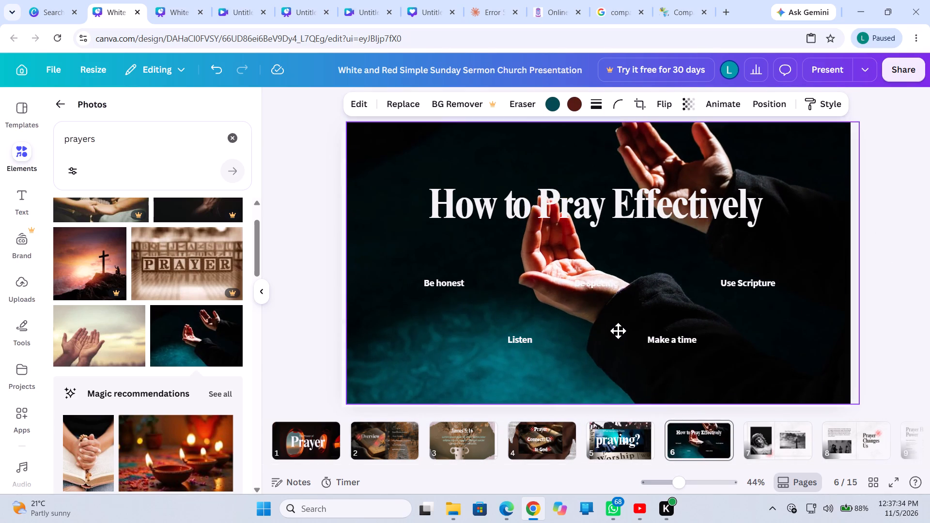
{"action": "left_click_drag", "start_coordinate": [618, 331], "coordinate": [618, 333]}
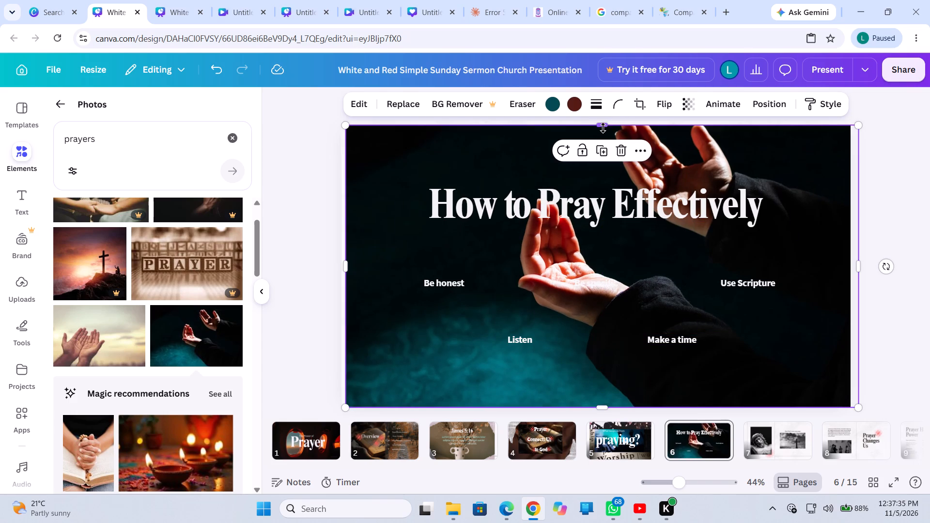
{"action": "left_click_drag", "start_coordinate": [603, 128], "coordinate": [601, 121]}
{"action": "left_click", "coordinate": [759, 158]}
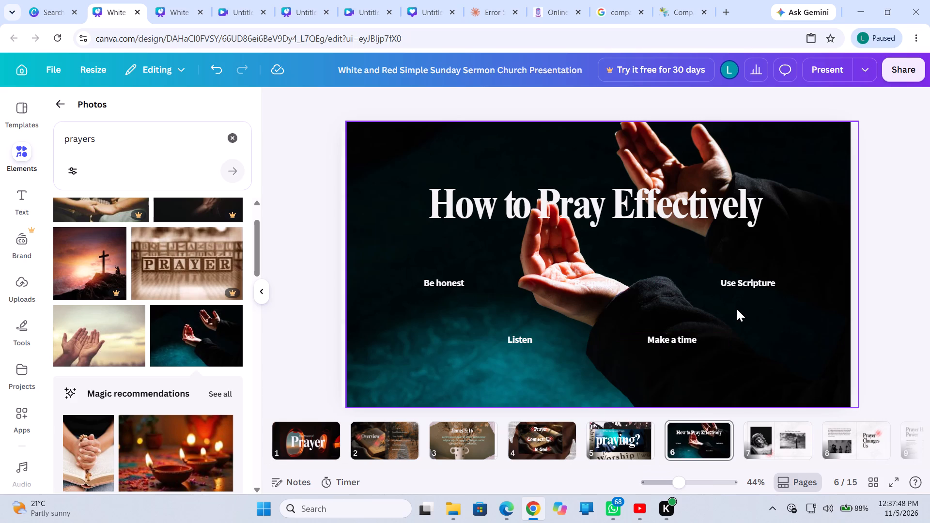
Go to slide 7 and look over the remaining slides of the presentation.
{"action": "left_click", "coordinate": [753, 439]}
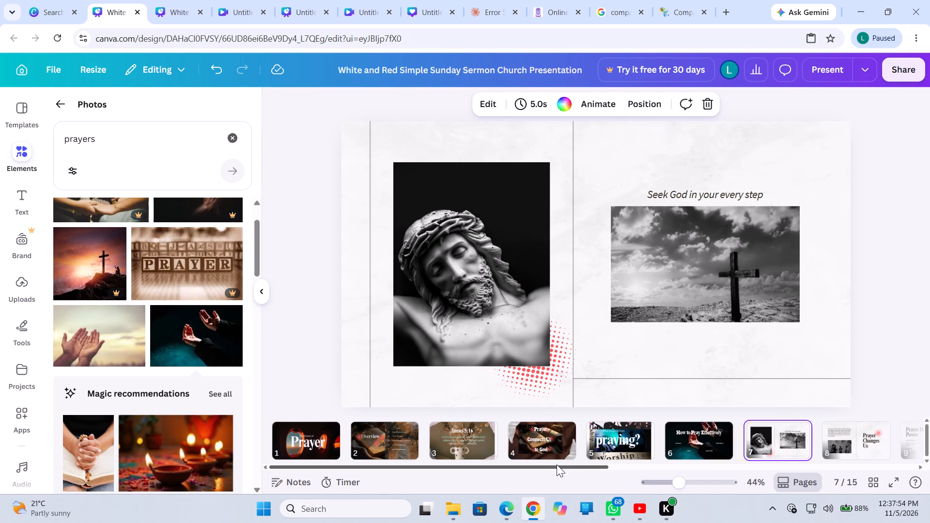
{"action": "left_click_drag", "start_coordinate": [598, 465], "coordinate": [542, 461]}
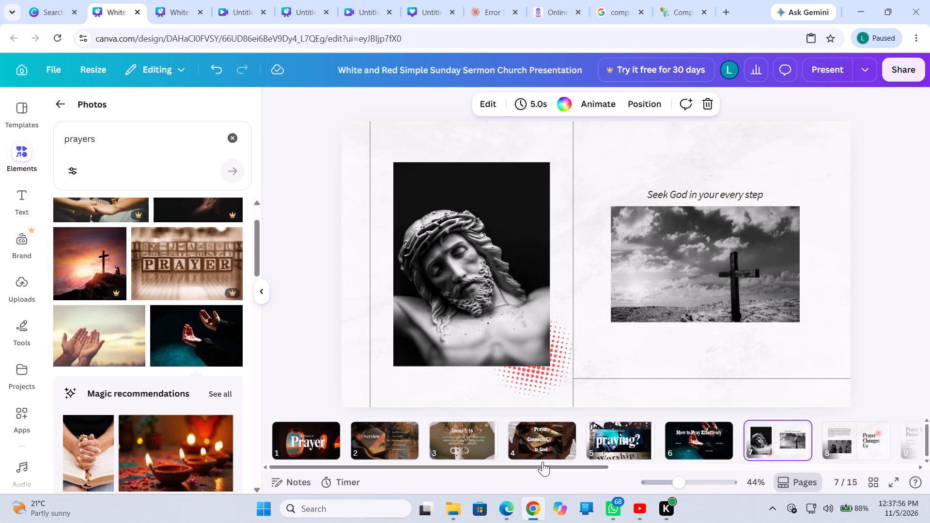
{"action": "scroll", "coordinate": [449, 430], "scroll_direction": "down", "scroll_amount": 12}
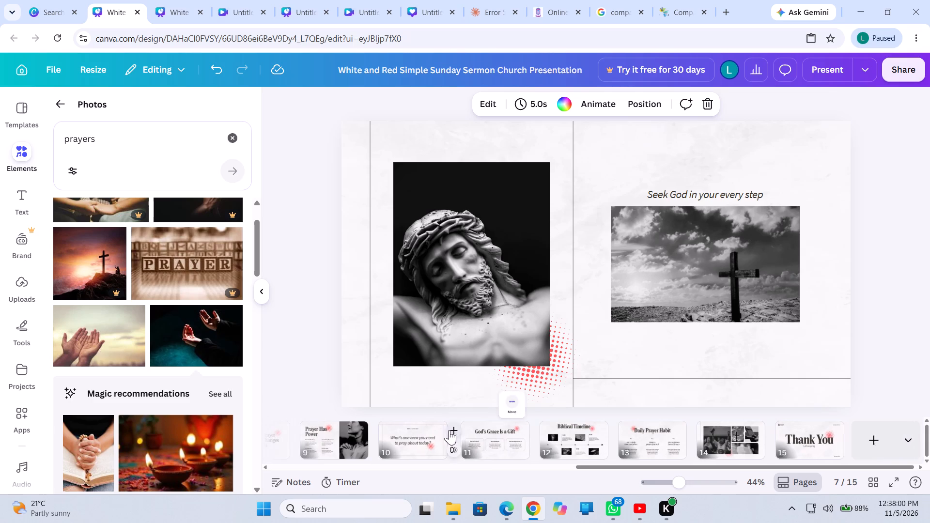
{"action": "scroll", "coordinate": [449, 430], "scroll_direction": "down", "scroll_amount": 1}
{"action": "scroll", "coordinate": [449, 430], "scroll_direction": "up", "scroll_amount": 6}
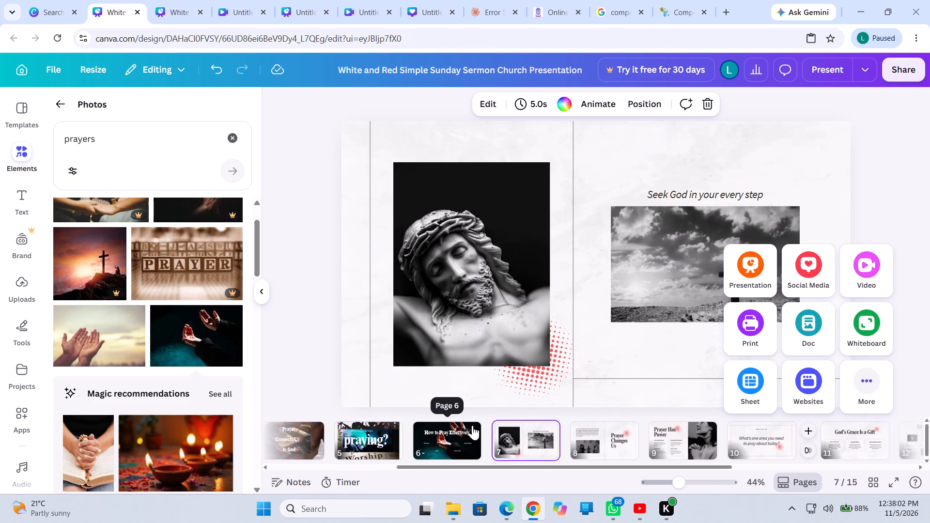
{"action": "scroll", "coordinate": [480, 426], "scroll_direction": "up", "scroll_amount": 8}
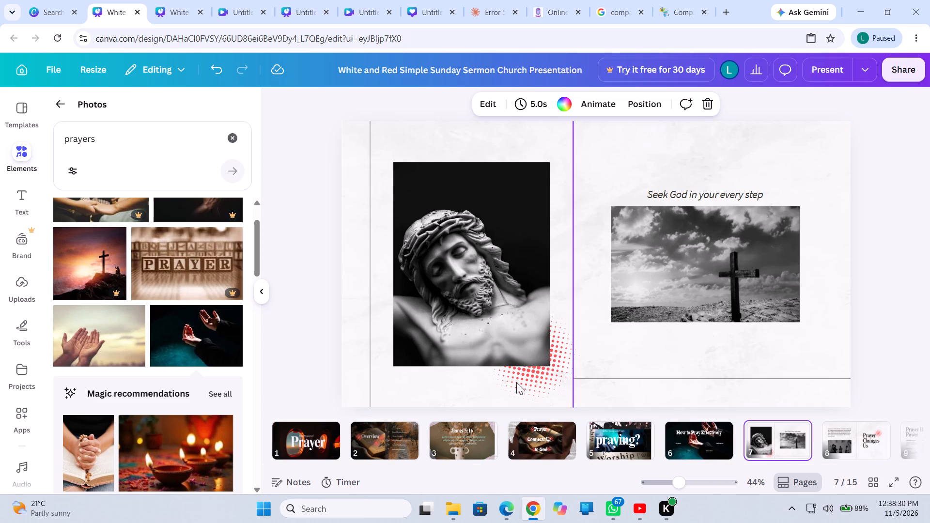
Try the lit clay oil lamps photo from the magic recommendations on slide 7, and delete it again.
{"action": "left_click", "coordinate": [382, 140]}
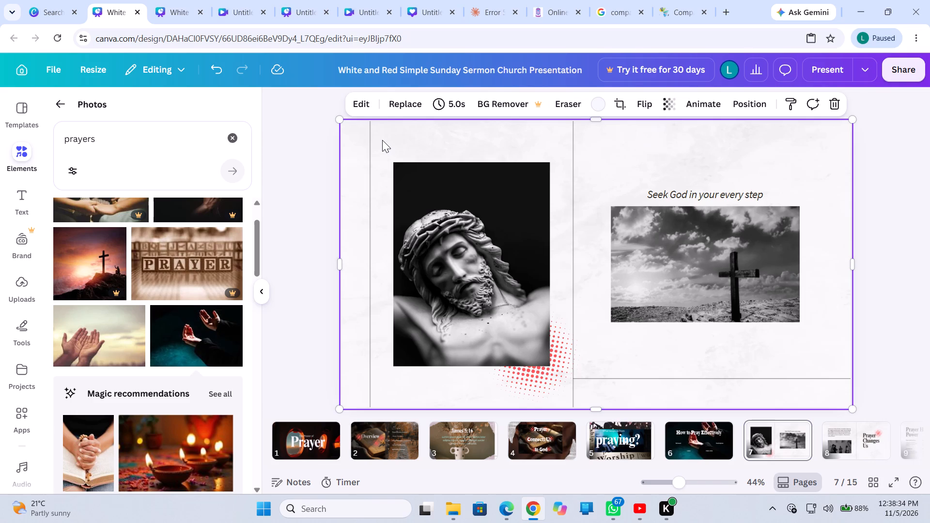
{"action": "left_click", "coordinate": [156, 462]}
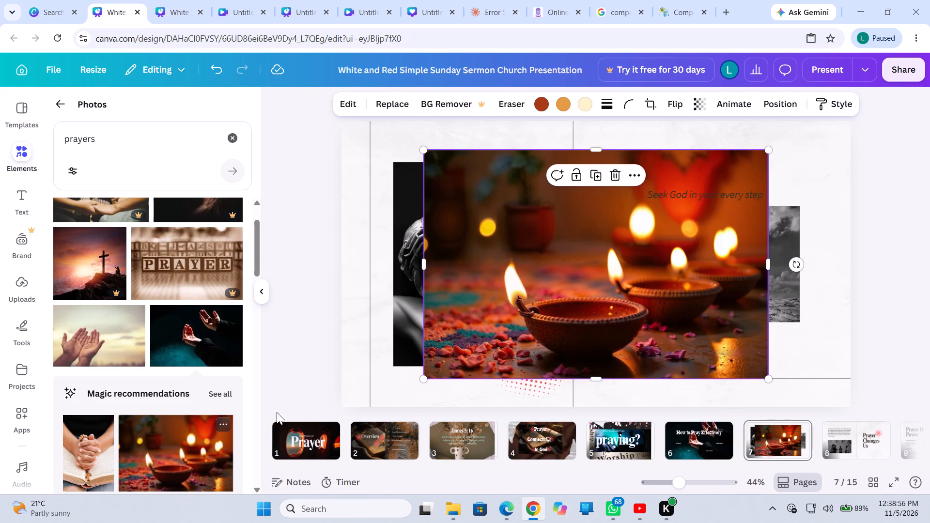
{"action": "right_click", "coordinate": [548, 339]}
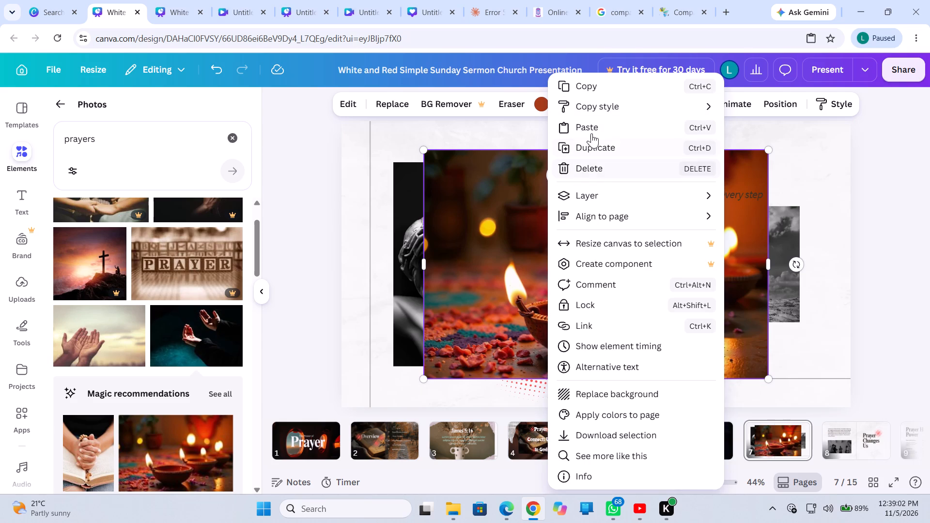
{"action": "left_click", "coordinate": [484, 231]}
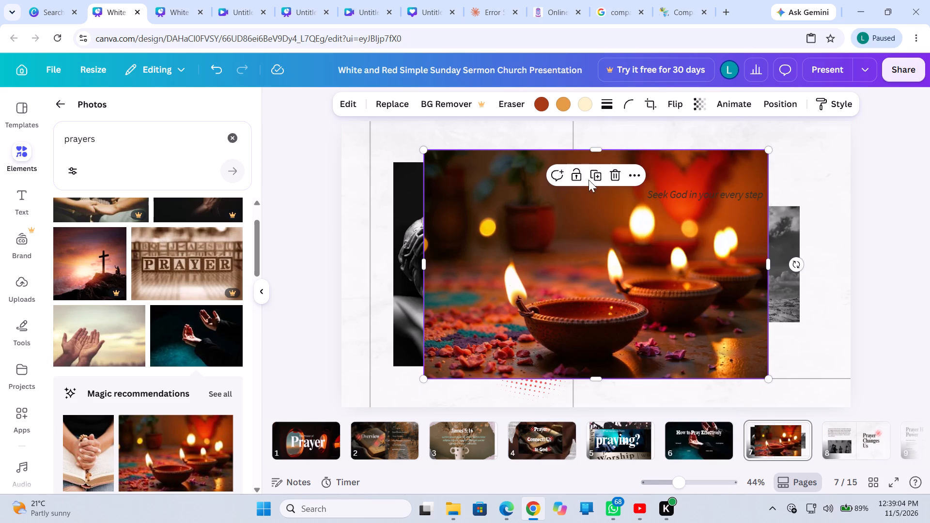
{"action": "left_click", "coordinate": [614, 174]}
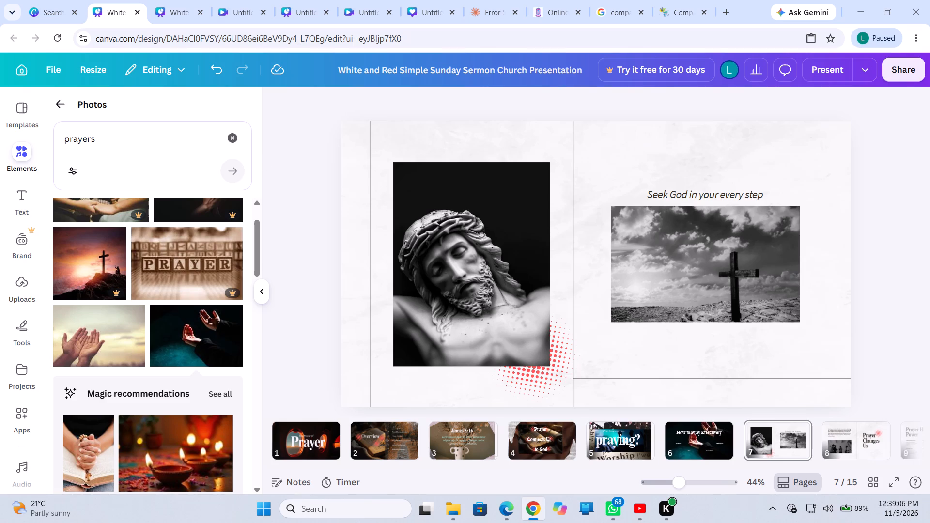
Search the photos for "seek God" and add the painting of Jesus with folded arms on a green background to slide 7.
{"action": "double_click", "coordinate": [85, 142]}
{"action": "type", "text": "see"}
{"action": "type", "text": "k"}
{"action": "key", "text": "space"}
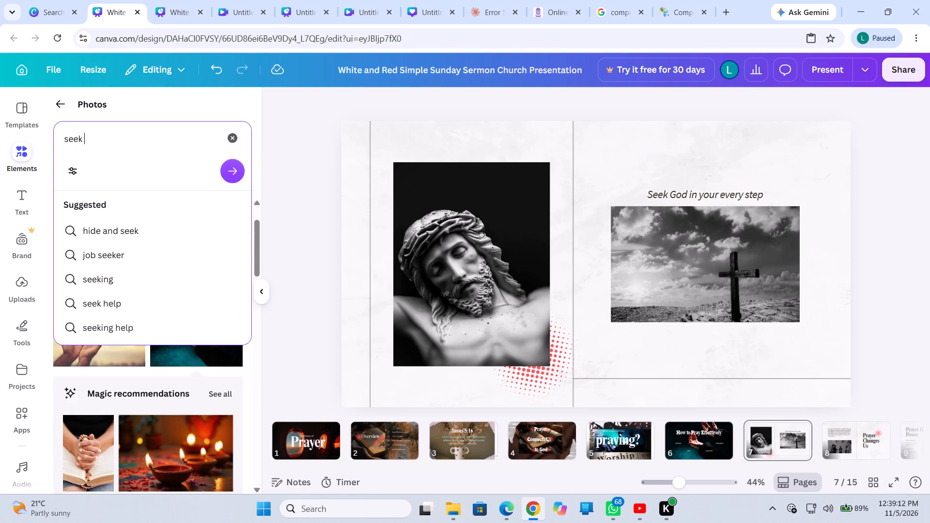
{"action": "type", "text": "God"}
{"action": "key", "text": "Return"}
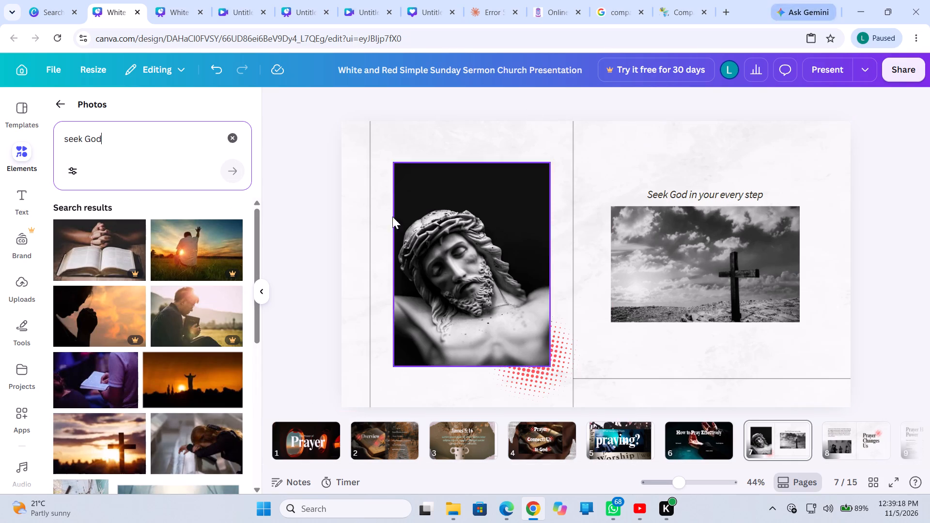
{"action": "scroll", "coordinate": [154, 349], "scroll_direction": "down", "scroll_amount": 2}
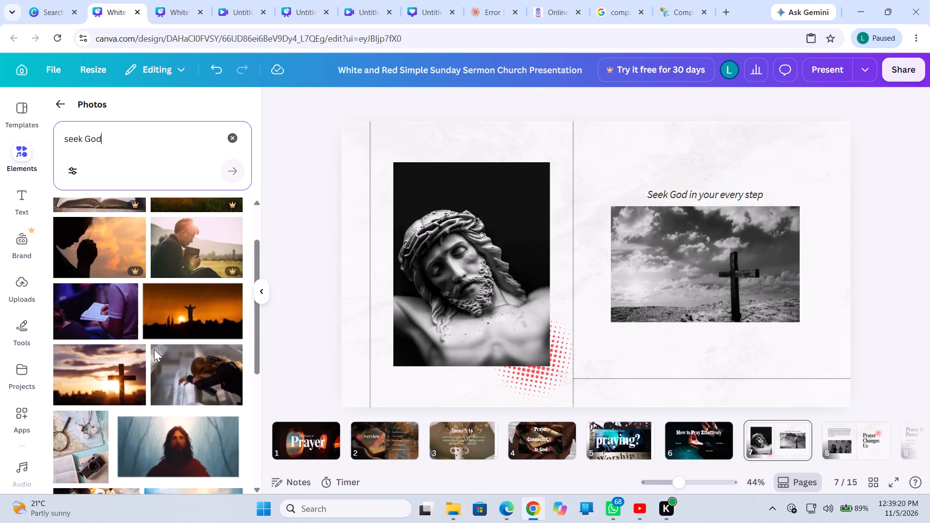
{"action": "scroll", "coordinate": [154, 349], "scroll_direction": "down", "scroll_amount": 4}
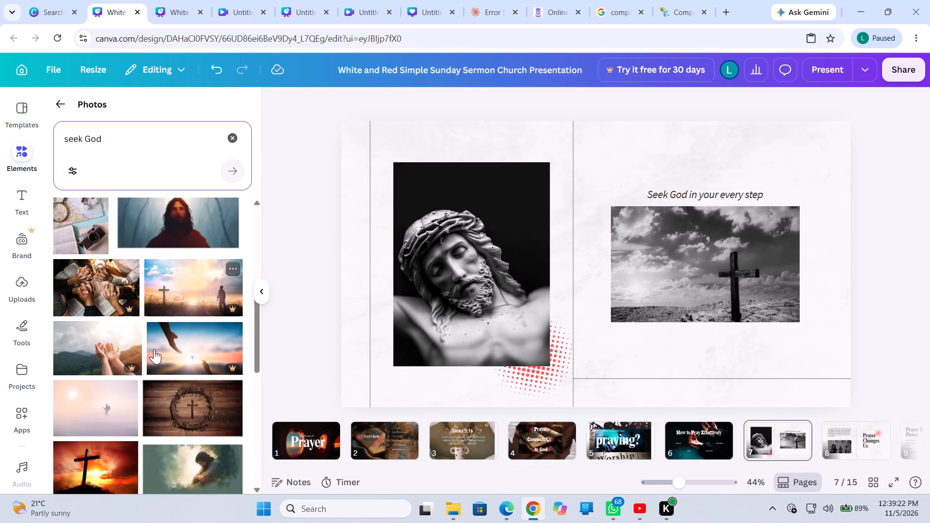
{"action": "scroll", "coordinate": [154, 349], "scroll_direction": "down", "scroll_amount": 2}
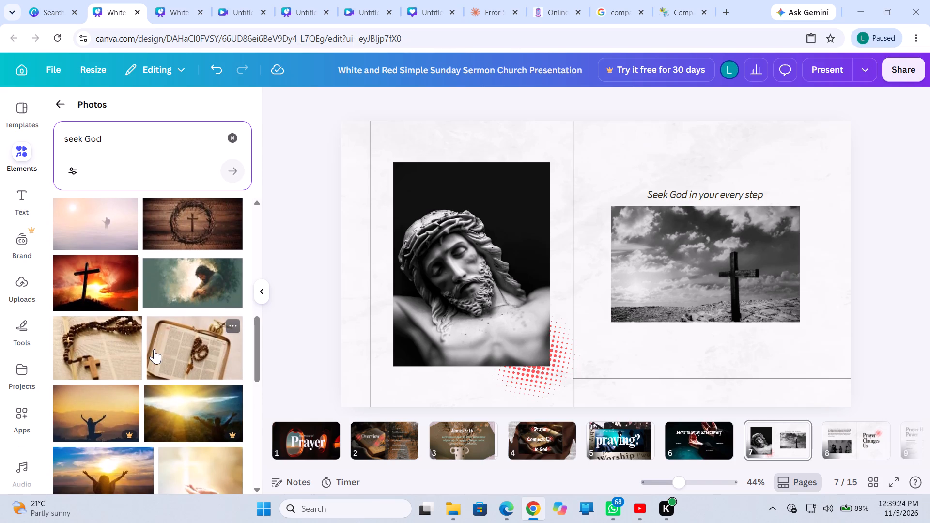
{"action": "left_click", "coordinate": [205, 289]}
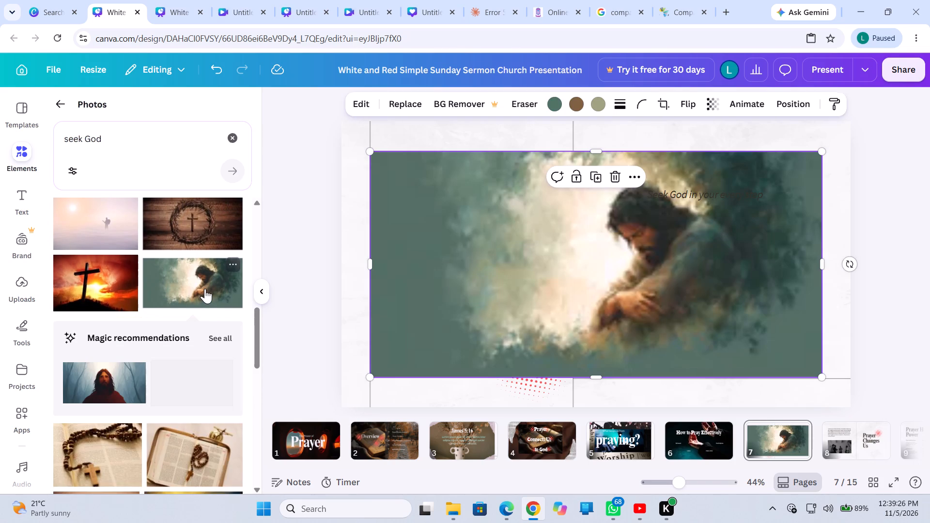
Send the Jesus painting backward on slide 7 until it sits behind the photos, text and dot pattern.
{"action": "right_click", "coordinate": [617, 236]}
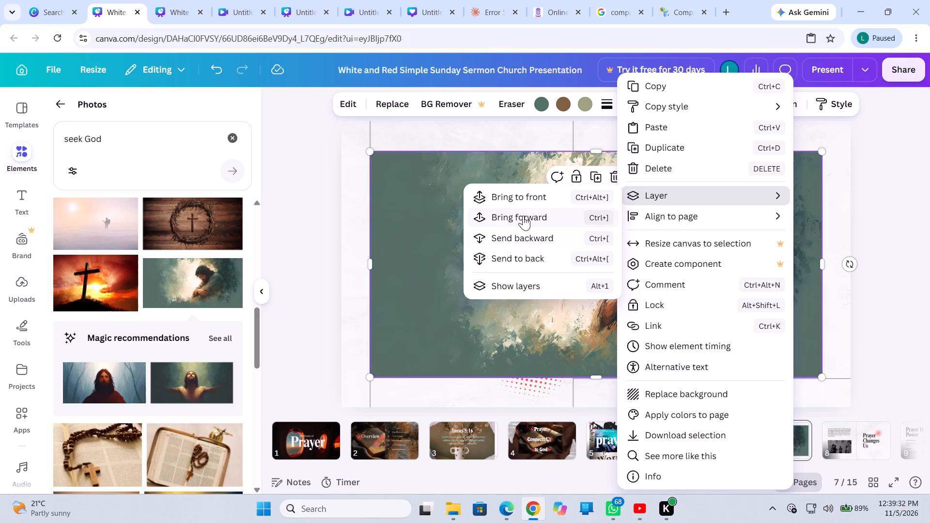
{"action": "left_click", "coordinate": [530, 238]}
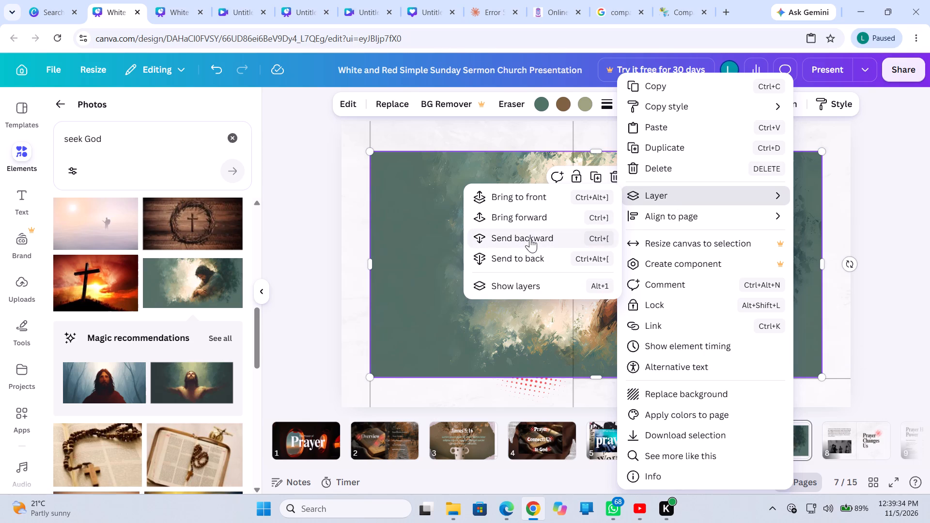
{"action": "left_click", "coordinate": [530, 238]}
{"action": "triple_click", "coordinate": [530, 238]}
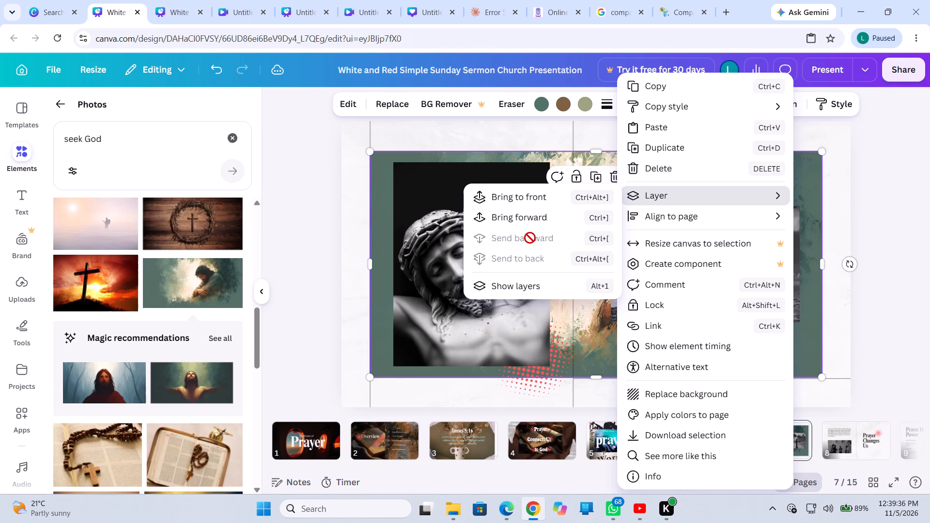
{"action": "double_click", "coordinate": [530, 238]}
{"action": "left_click", "coordinate": [489, 330]}
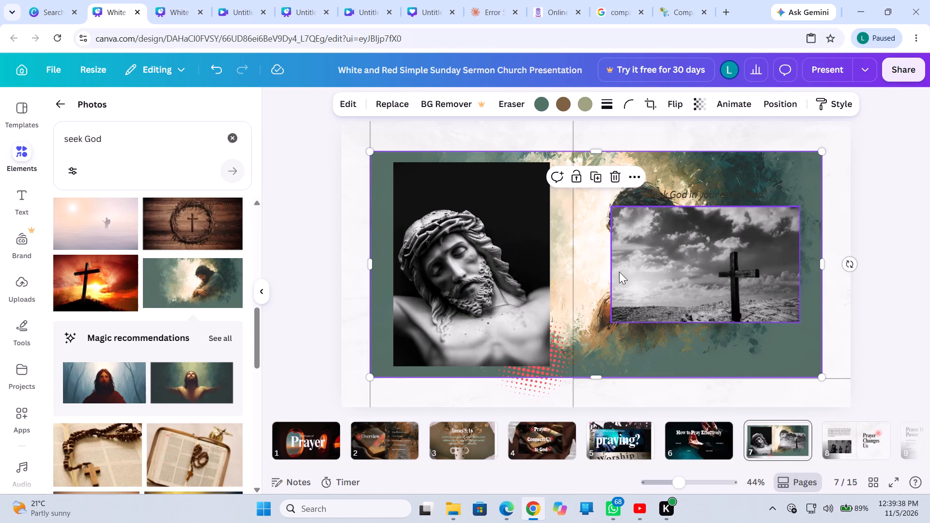
Delete the black-and-white photo of the cross under a cloudy sky from slide 7.
{"action": "left_click", "coordinate": [658, 251]}
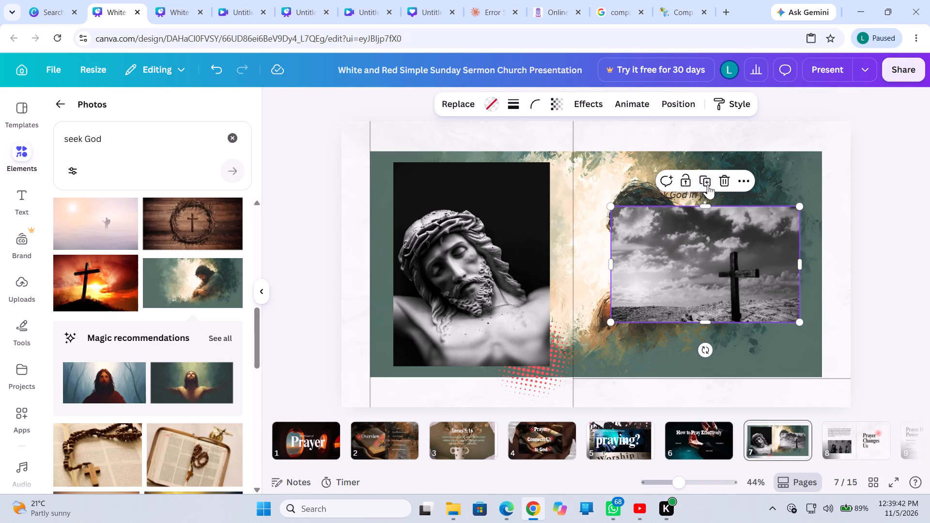
{"action": "left_click", "coordinate": [719, 179]}
Recolour the "Seek God in your every step" text on slide 7 with a near-white photo colour.
{"action": "triple_click", "coordinate": [680, 194]}
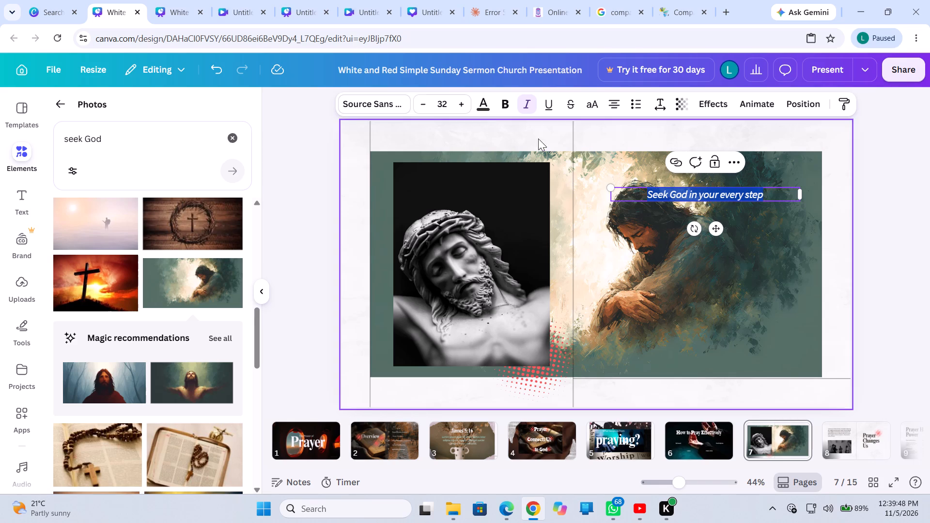
{"action": "left_click", "coordinate": [486, 108]}
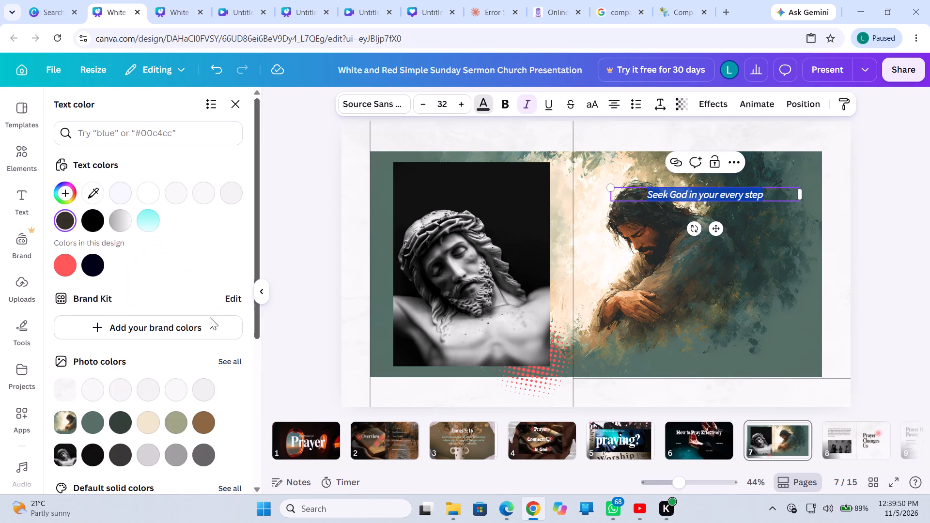
{"action": "left_click", "coordinate": [152, 391]}
Delete the black-and-white photo of the thorn-crowned Jesus statue from slide 7, together with its empty frame.
{"action": "left_click", "coordinate": [437, 215]}
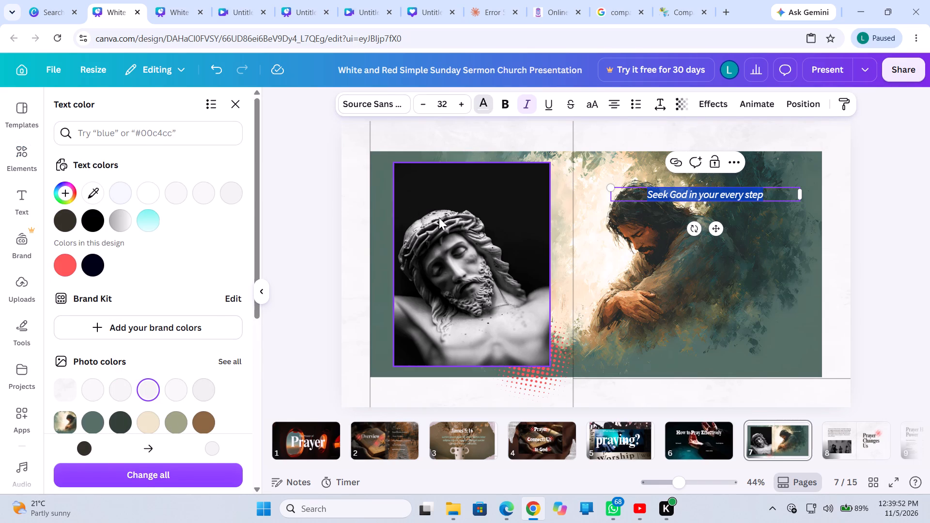
{"action": "right_click", "coordinate": [468, 210]}
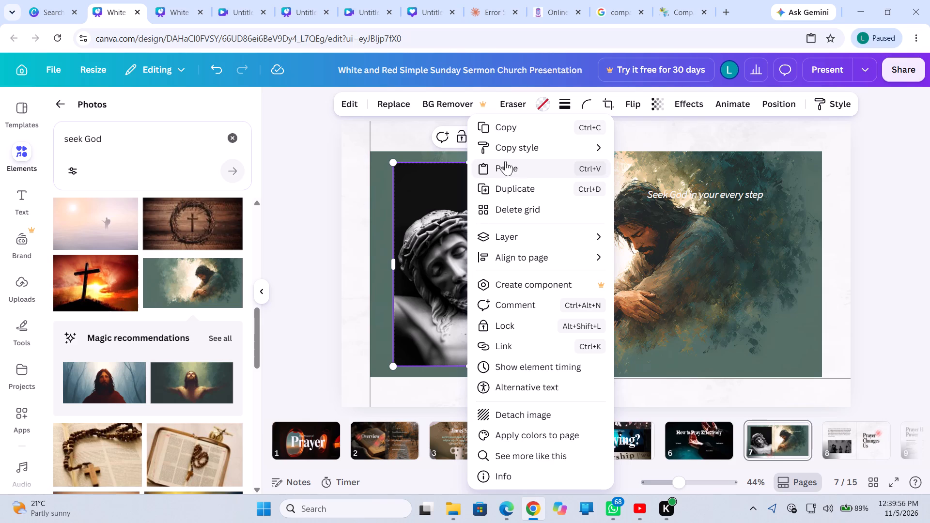
{"action": "left_click", "coordinate": [414, 238]}
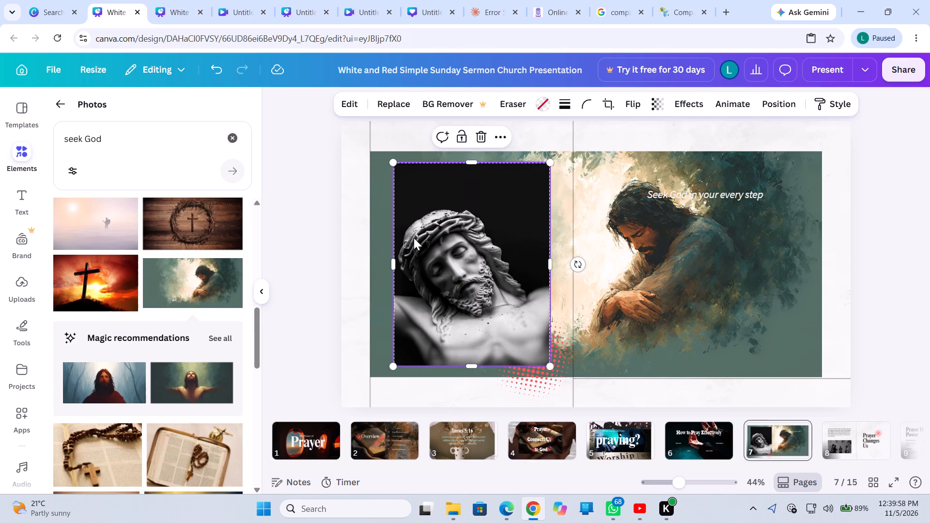
{"action": "right_click", "coordinate": [414, 238]}
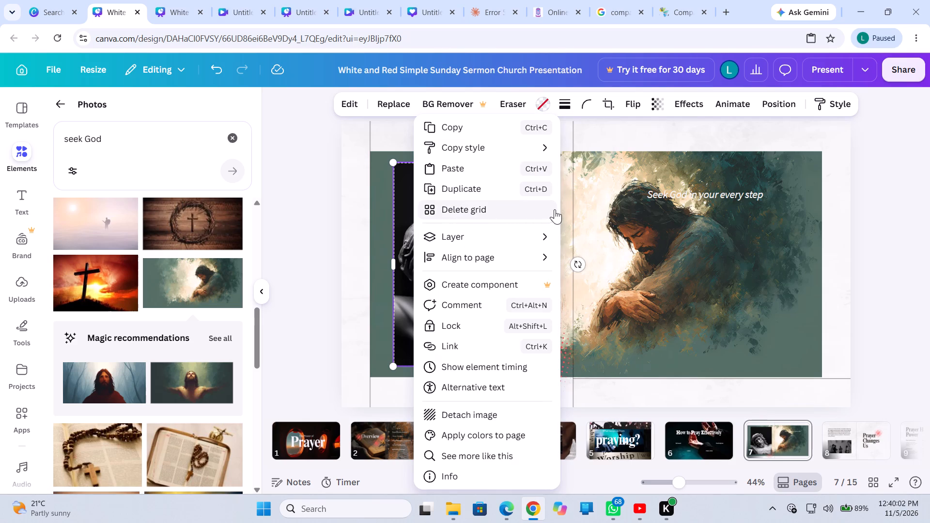
{"action": "left_click", "coordinate": [593, 209]}
{"action": "left_click", "coordinate": [482, 137]}
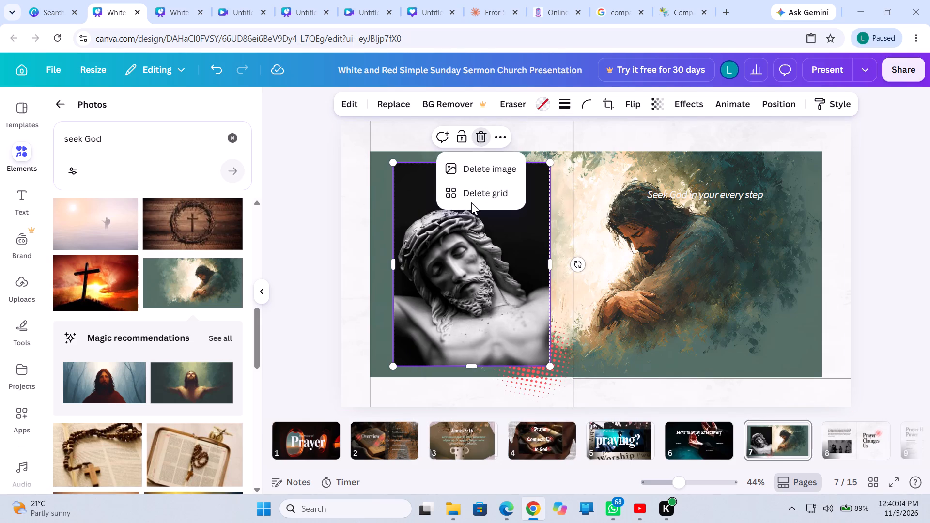
{"action": "left_click", "coordinate": [486, 168]}
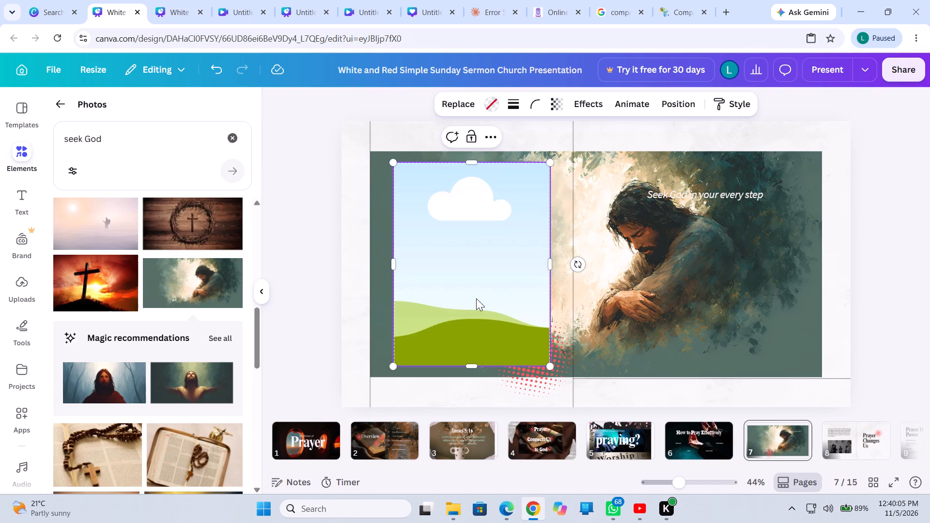
{"action": "right_click", "coordinate": [476, 231]}
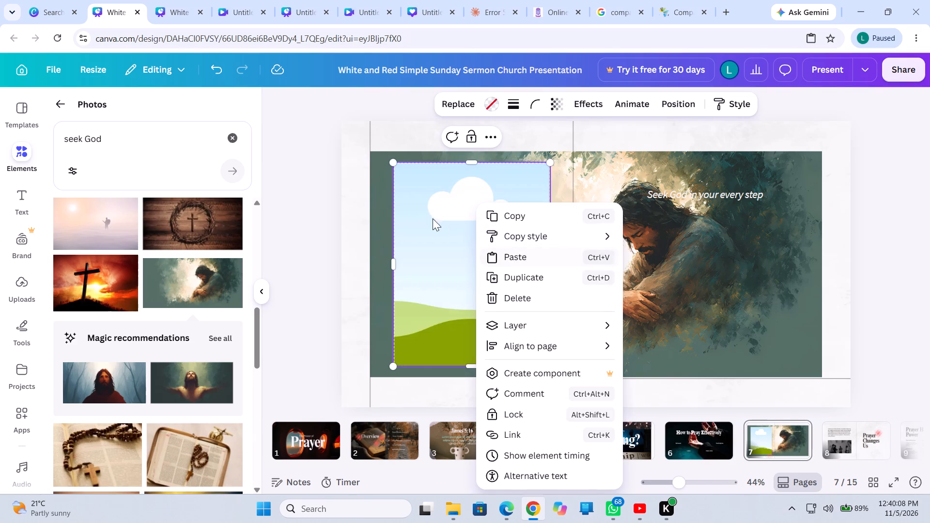
{"action": "left_click", "coordinate": [424, 206]}
{"action": "left_click", "coordinate": [486, 134]}
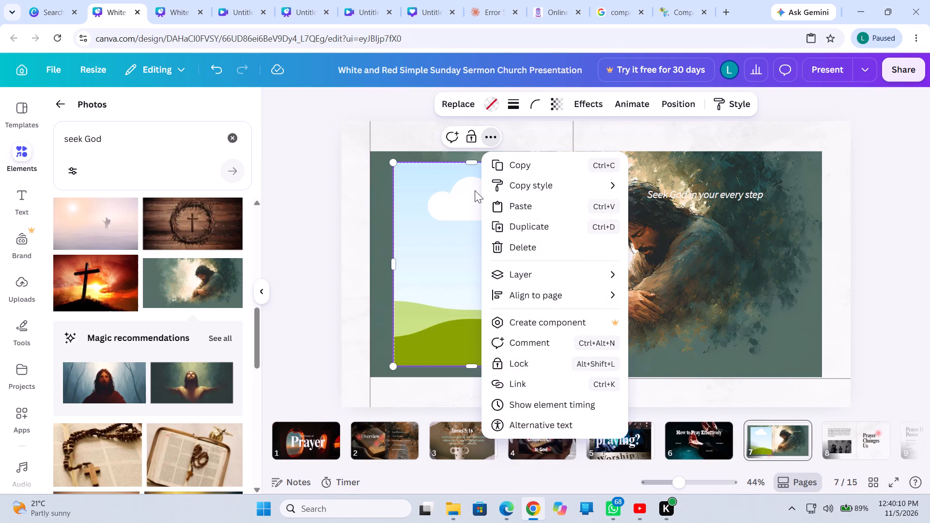
{"action": "left_click", "coordinate": [516, 246]}
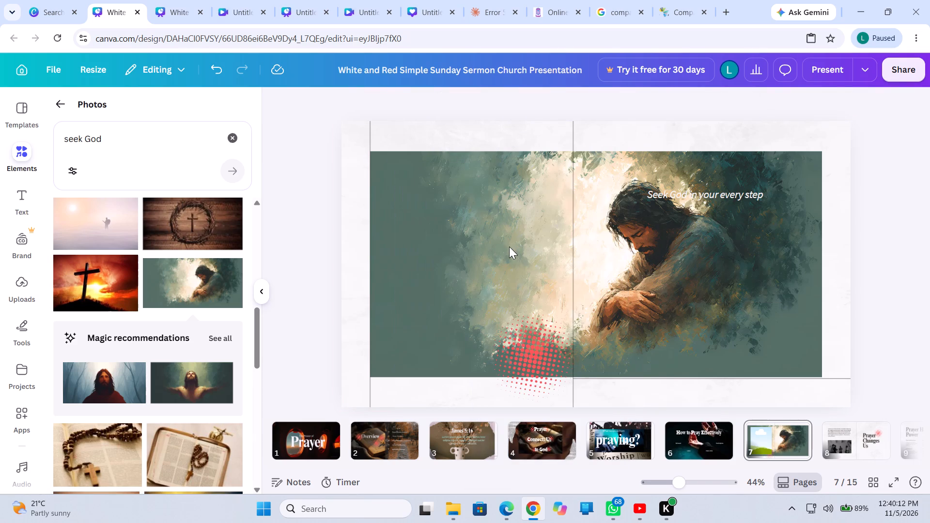
Delete the red dot pattern at the bottom of slide 7.
{"action": "left_click", "coordinate": [510, 356]}
{"action": "left_click", "coordinate": [549, 286]}
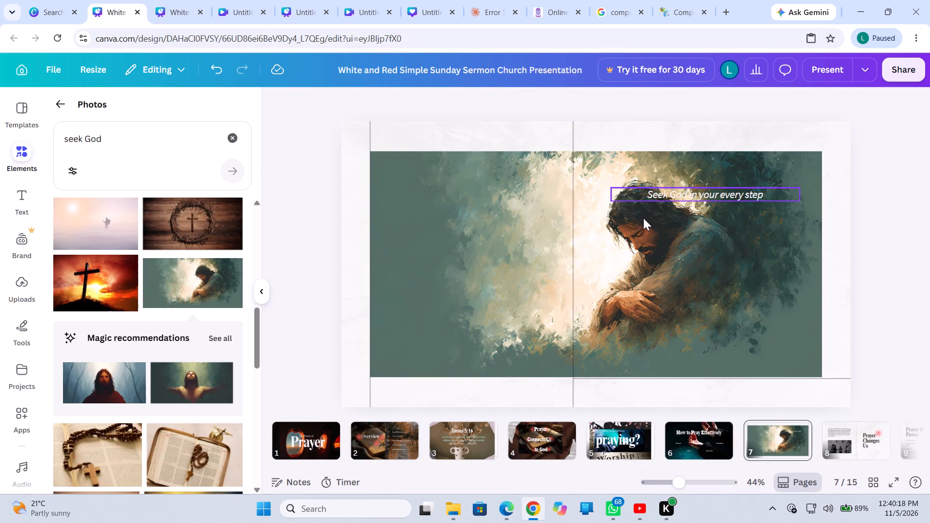
Move the "Seek God in your every step" text on slide 7 leftward onto the light area of the painting.
{"action": "left_click_drag", "start_coordinate": [680, 192], "coordinate": [650, 192]}
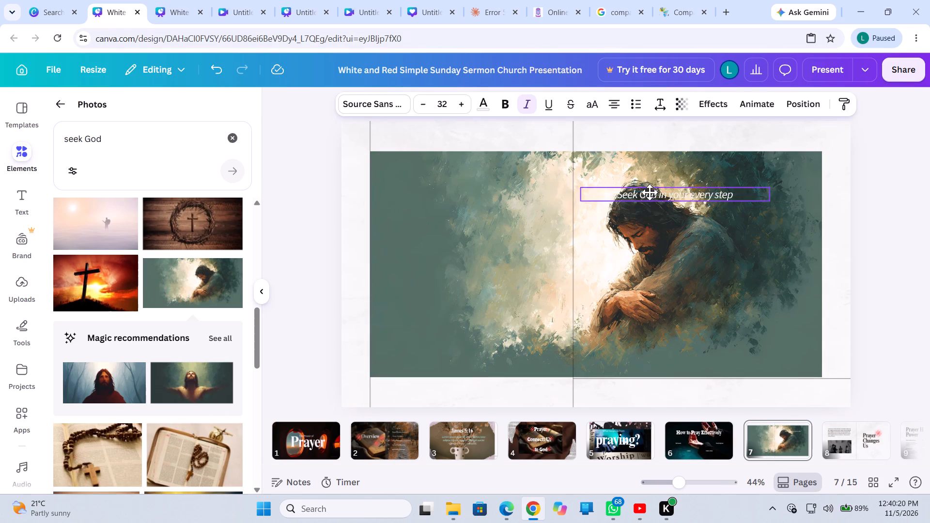
{"action": "left_click_drag", "start_coordinate": [650, 192], "coordinate": [671, 171]}
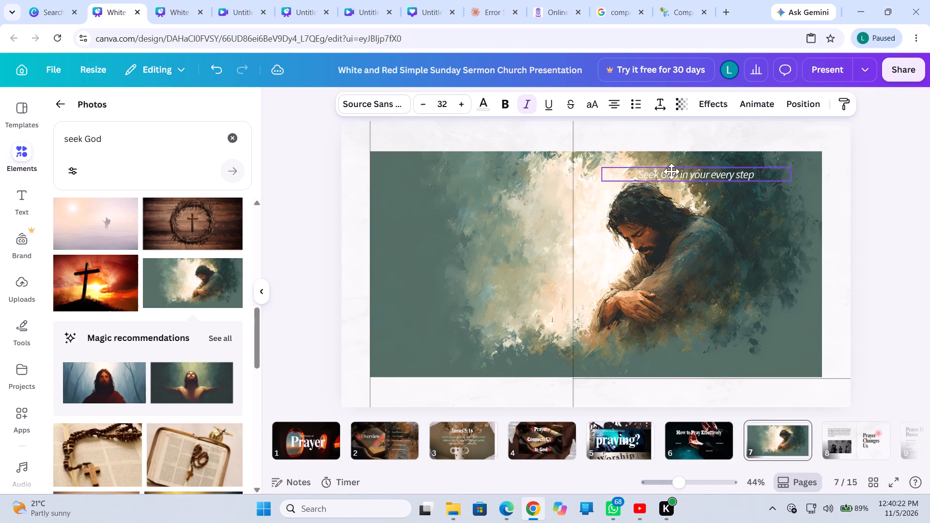
{"action": "left_click_drag", "start_coordinate": [671, 171], "coordinate": [562, 210]}
Enlarge the "Seek God in your every step" text to size 54 and widen its box to fit one line.
{"action": "triple_click", "coordinate": [563, 212]}
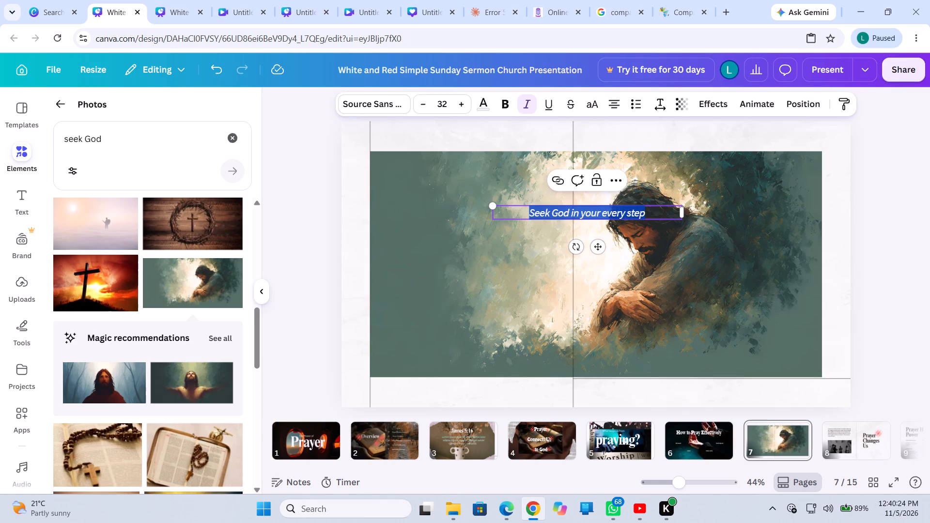
{"action": "triple_click", "coordinate": [462, 104]}
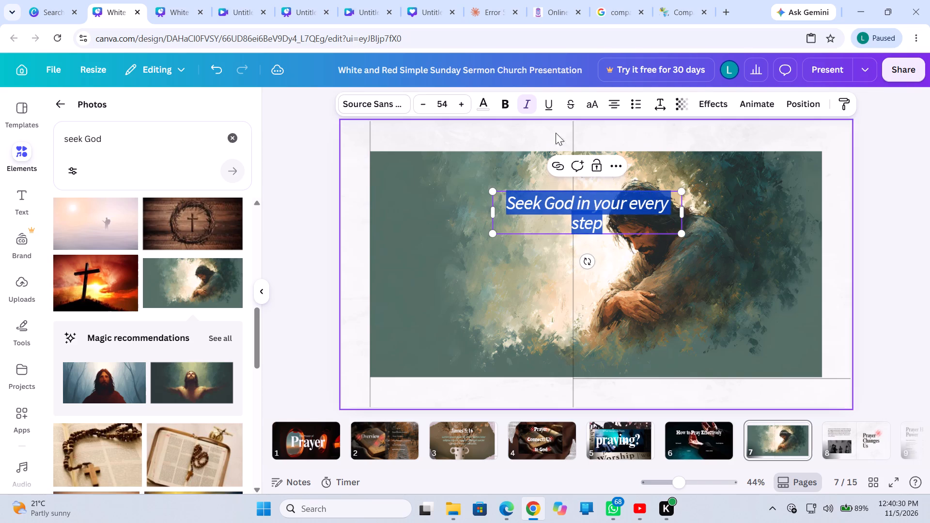
{"action": "left_click_drag", "start_coordinate": [683, 216], "coordinate": [736, 205]}
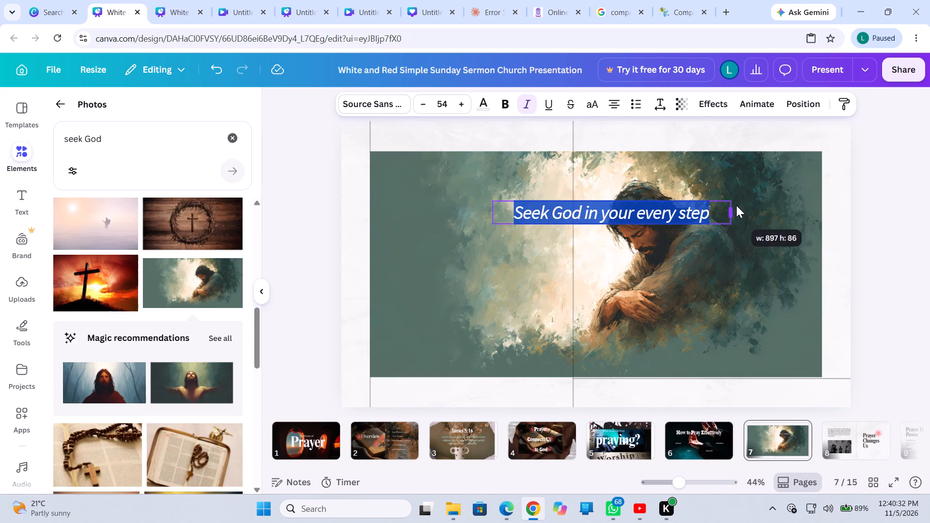
{"action": "left_click_drag", "start_coordinate": [736, 205], "coordinate": [745, 203]}
Move the enlarged "Seek God in your every step" text up and slightly left, just above Jesus's head near the painting's top edge.
{"action": "left_click_drag", "start_coordinate": [615, 215], "coordinate": [587, 197]}
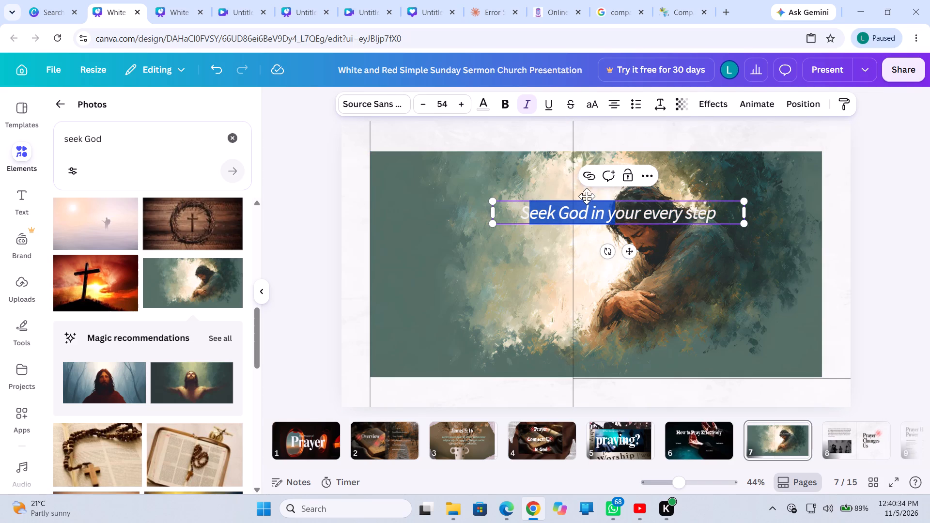
{"action": "left_click", "coordinate": [619, 211]}
{"action": "left_click_drag", "start_coordinate": [559, 218], "coordinate": [543, 201]}
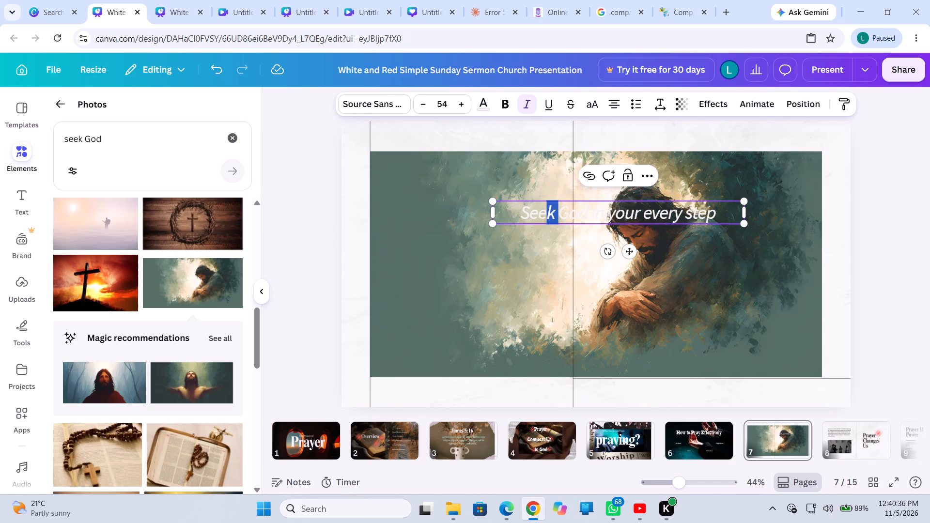
{"action": "left_click", "coordinate": [599, 215]}
{"action": "left_click", "coordinate": [602, 209]}
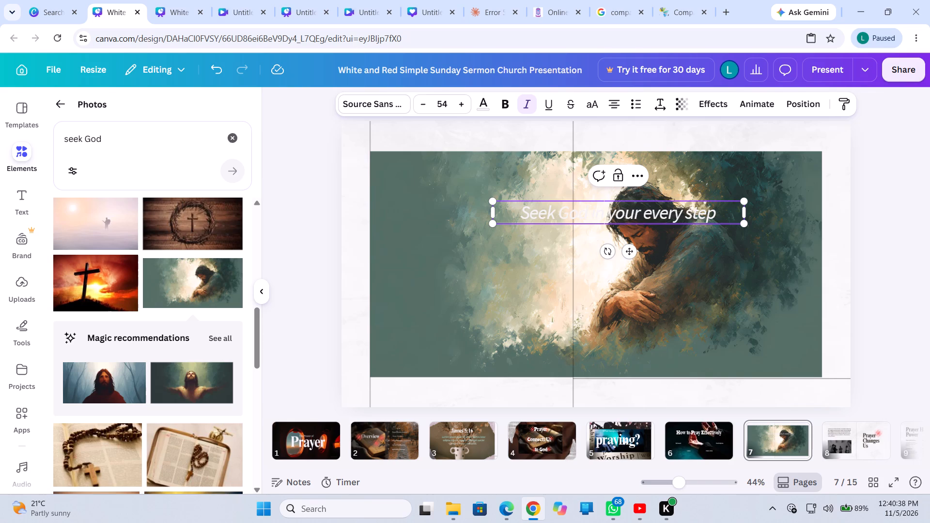
{"action": "left_click_drag", "start_coordinate": [602, 209], "coordinate": [599, 192]}
{"action": "left_click", "coordinate": [602, 242]}
{"action": "left_click", "coordinate": [597, 216]}
{"action": "left_click_drag", "start_coordinate": [597, 216], "coordinate": [593, 200]}
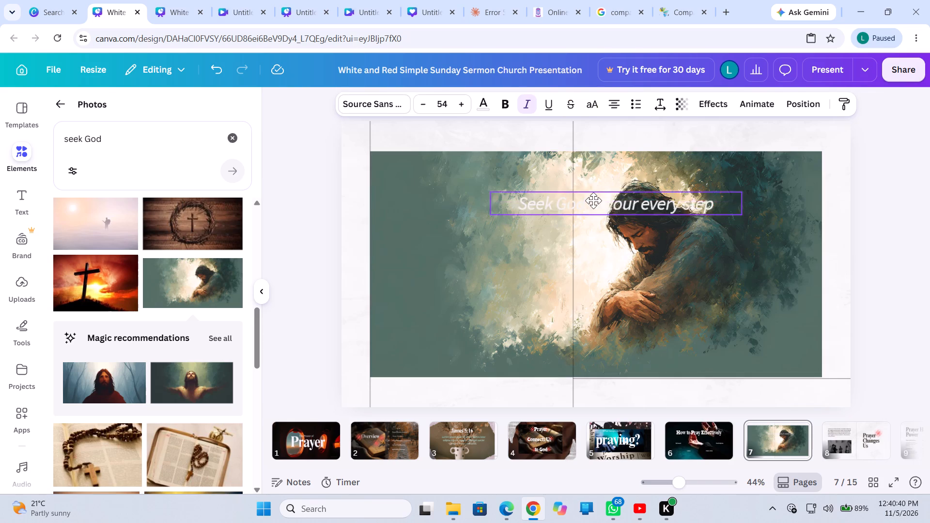
{"action": "left_click_drag", "start_coordinate": [593, 200], "coordinate": [580, 185]}
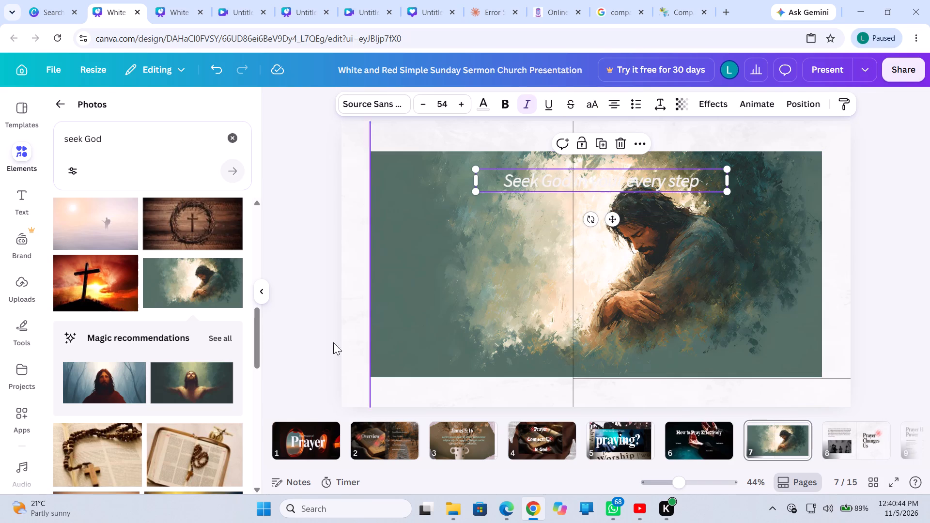
Browse the "seek God" photo results for another image suited to slide 7.
{"action": "scroll", "coordinate": [214, 377], "scroll_direction": "down", "scroll_amount": 3}
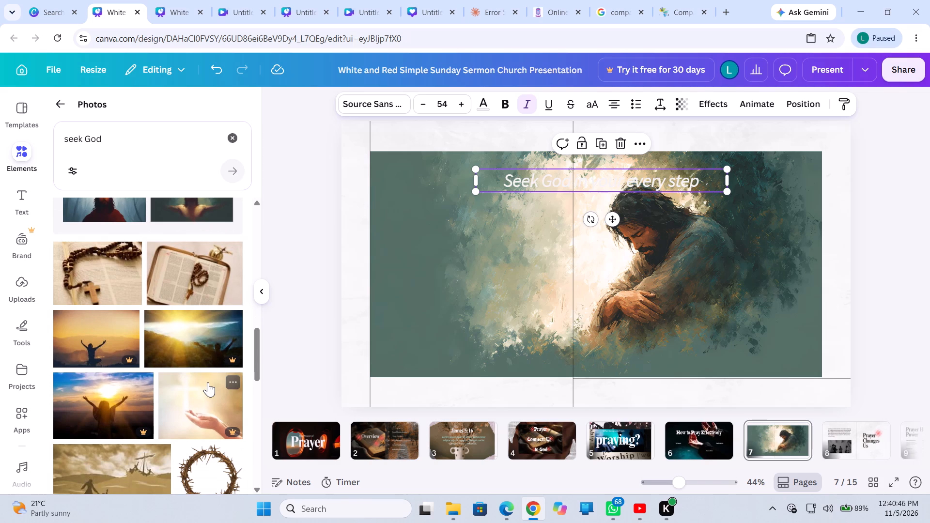
{"action": "scroll", "coordinate": [208, 382], "scroll_direction": "down", "scroll_amount": 5}
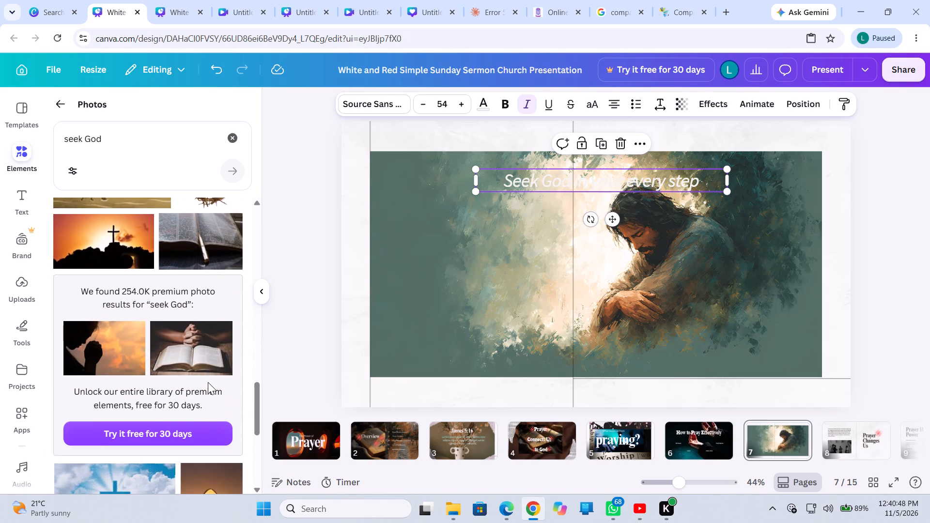
{"action": "scroll", "coordinate": [208, 382], "scroll_direction": "down", "scroll_amount": 5}
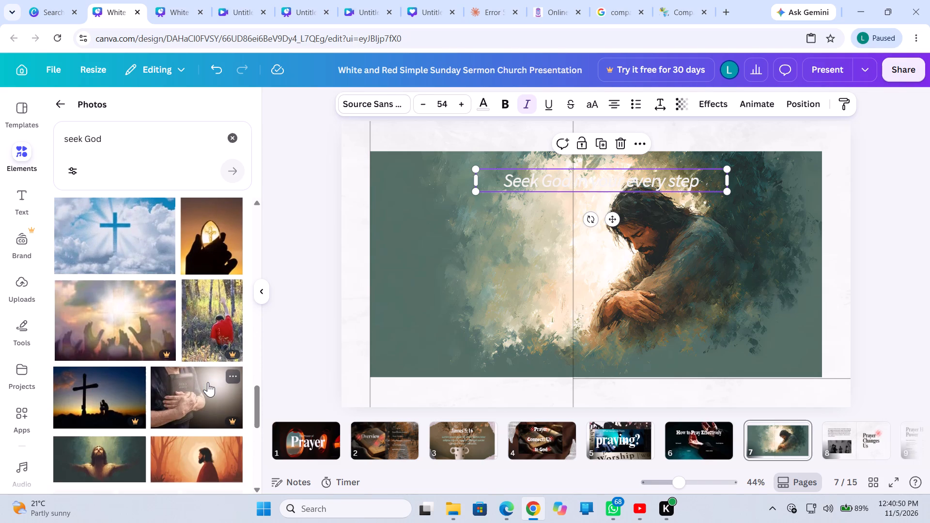
{"action": "scroll", "coordinate": [208, 382], "scroll_direction": "down", "scroll_amount": 4}
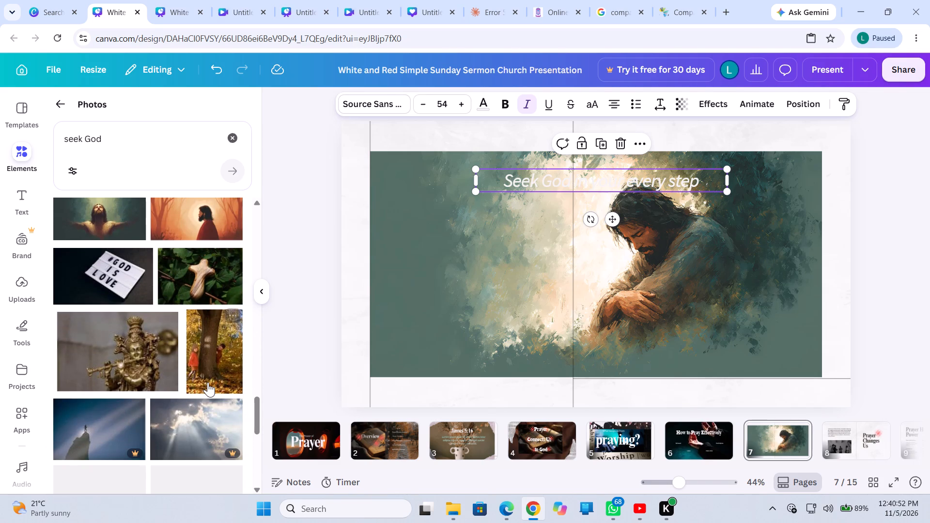
{"action": "scroll", "coordinate": [208, 382], "scroll_direction": "down", "scroll_amount": 3}
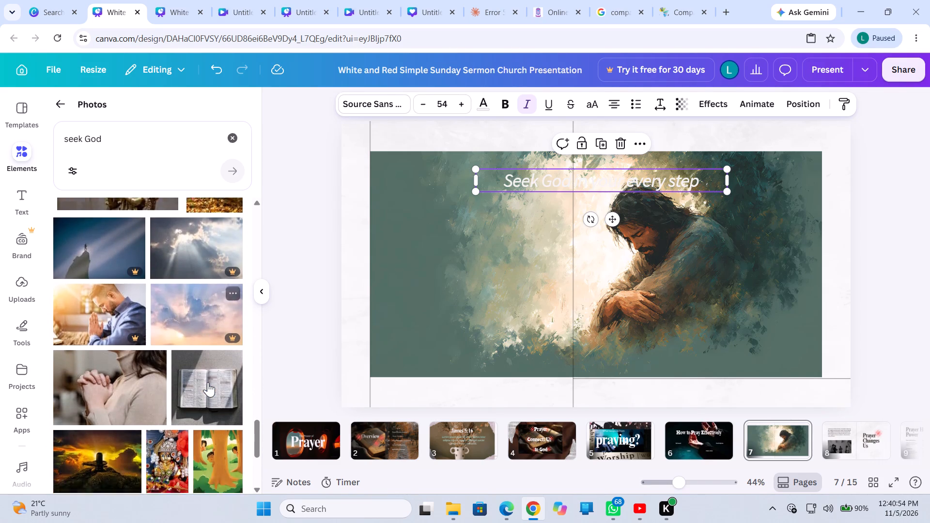
{"action": "scroll", "coordinate": [208, 382], "scroll_direction": "down", "scroll_amount": 2}
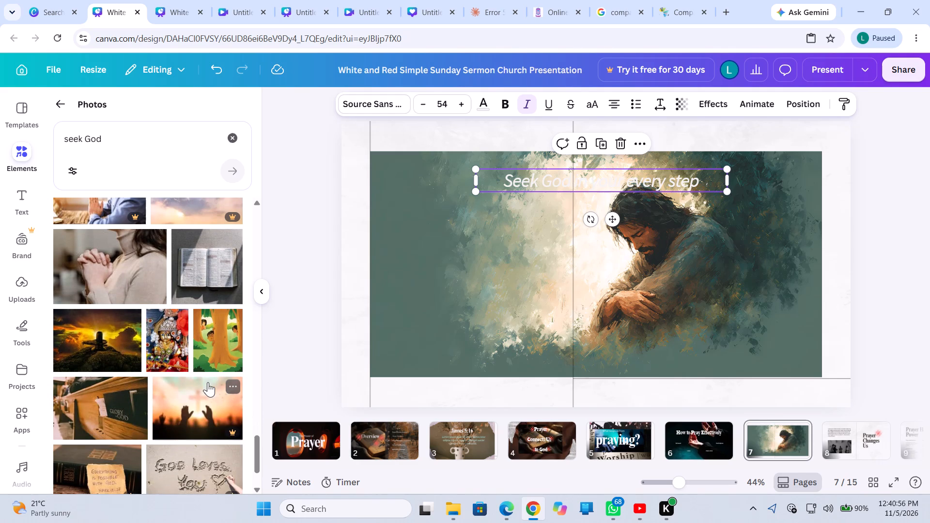
{"action": "scroll", "coordinate": [208, 382], "scroll_direction": "down", "scroll_amount": 6}
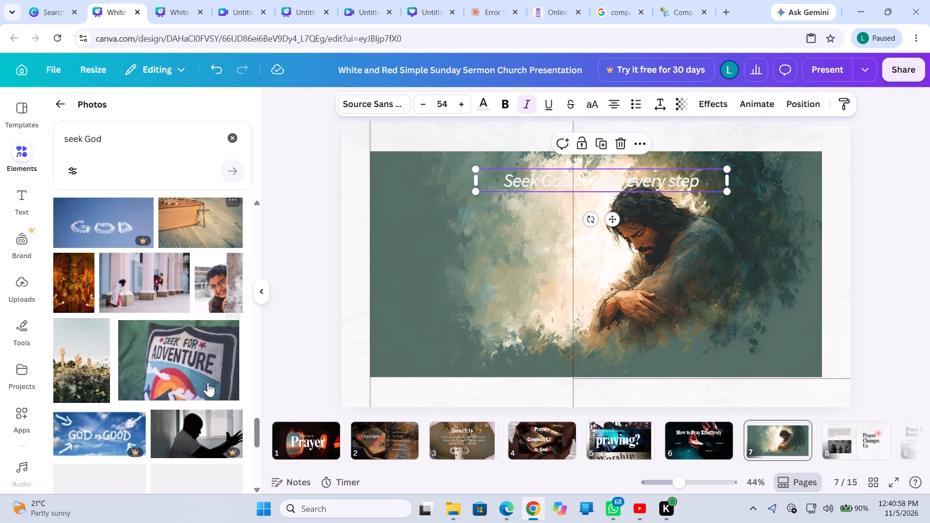
{"action": "scroll", "coordinate": [208, 382], "scroll_direction": "down", "scroll_amount": 3}
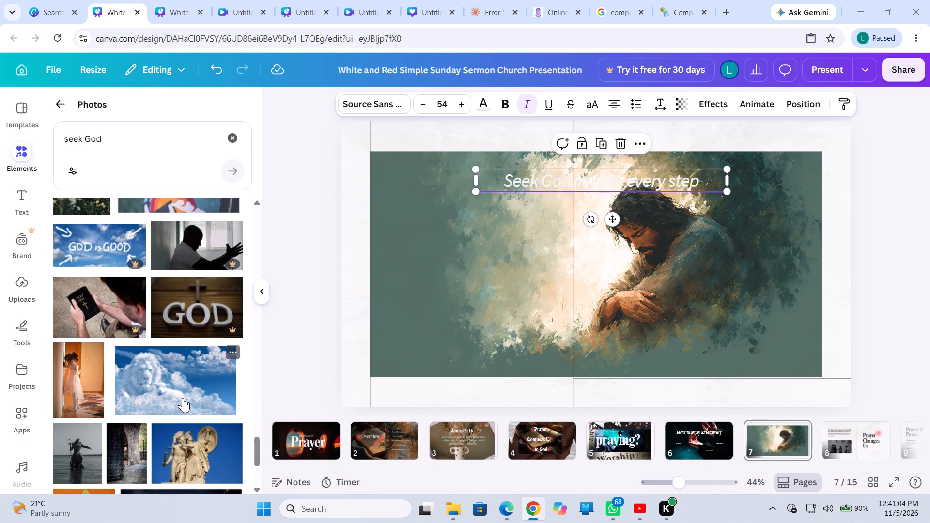
{"action": "scroll", "coordinate": [183, 398], "scroll_direction": "down", "scroll_amount": 4}
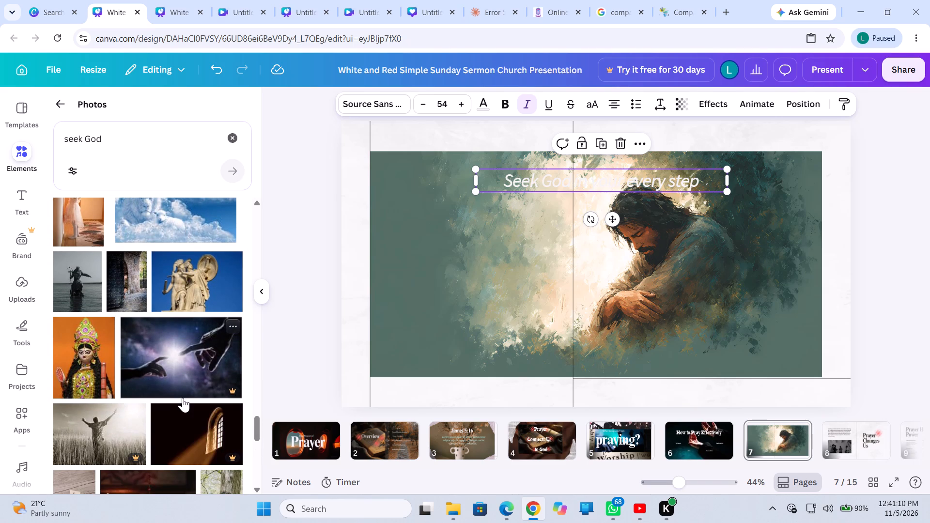
{"action": "scroll", "coordinate": [183, 398], "scroll_direction": "down", "scroll_amount": 7}
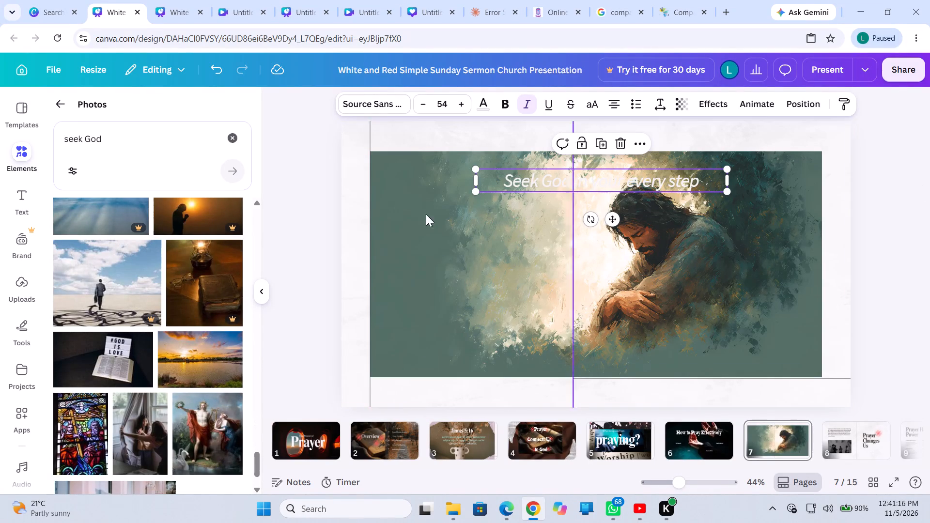
{"action": "scroll", "coordinate": [168, 355], "scroll_direction": "down", "scroll_amount": 2}
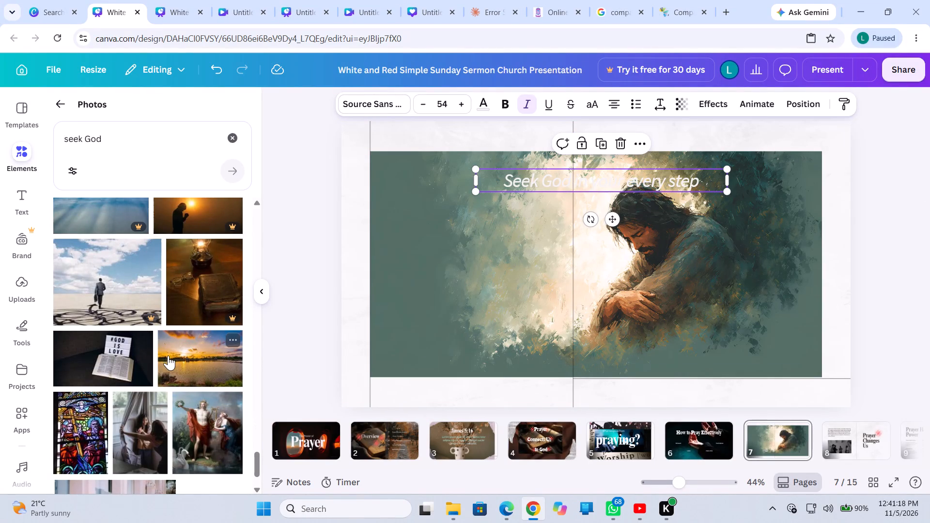
{"action": "scroll", "coordinate": [168, 355], "scroll_direction": "down", "scroll_amount": 3}
Add the photo of clasped hands over an open Bible from the first "seek God" results to slide 7.
{"action": "scroll", "coordinate": [167, 354], "scroll_direction": "up", "scroll_amount": 11}
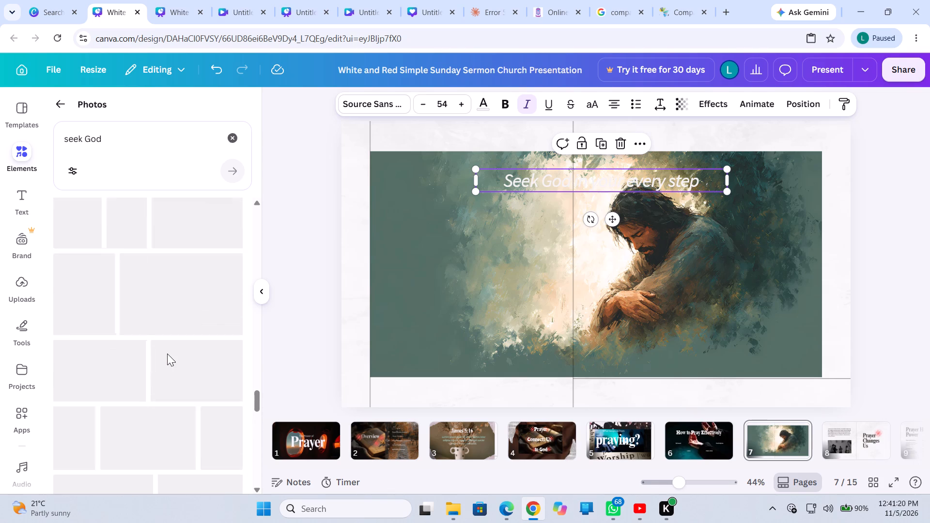
{"action": "scroll", "coordinate": [167, 354], "scroll_direction": "up", "scroll_amount": 16}
{"action": "scroll", "coordinate": [167, 354], "scroll_direction": "up", "scroll_amount": 11}
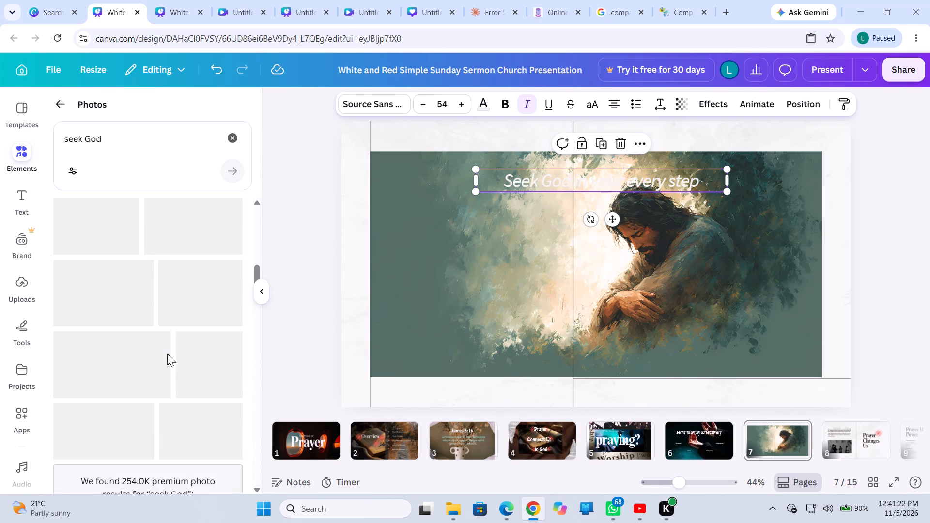
{"action": "scroll", "coordinate": [167, 354], "scroll_direction": "up", "scroll_amount": 11}
{"action": "scroll", "coordinate": [167, 354], "scroll_direction": "up", "scroll_amount": 10}
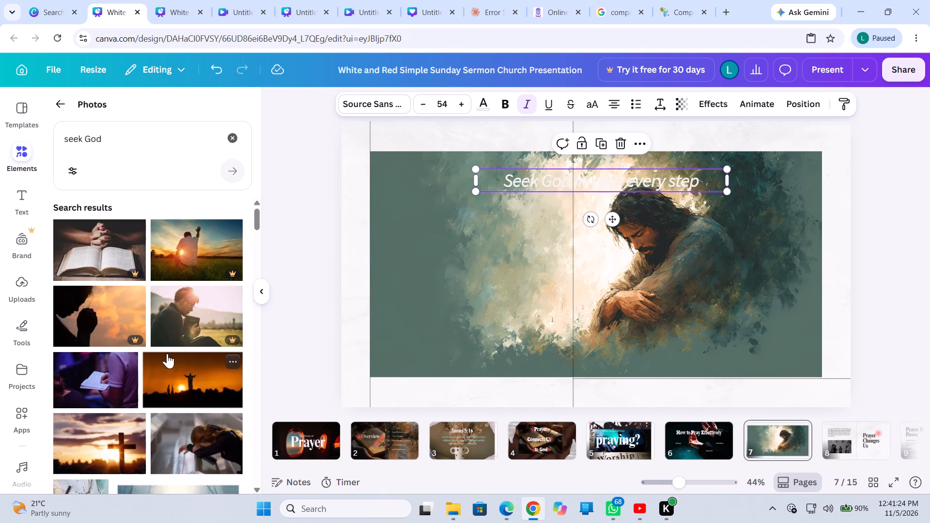
{"action": "left_click", "coordinate": [110, 251]}
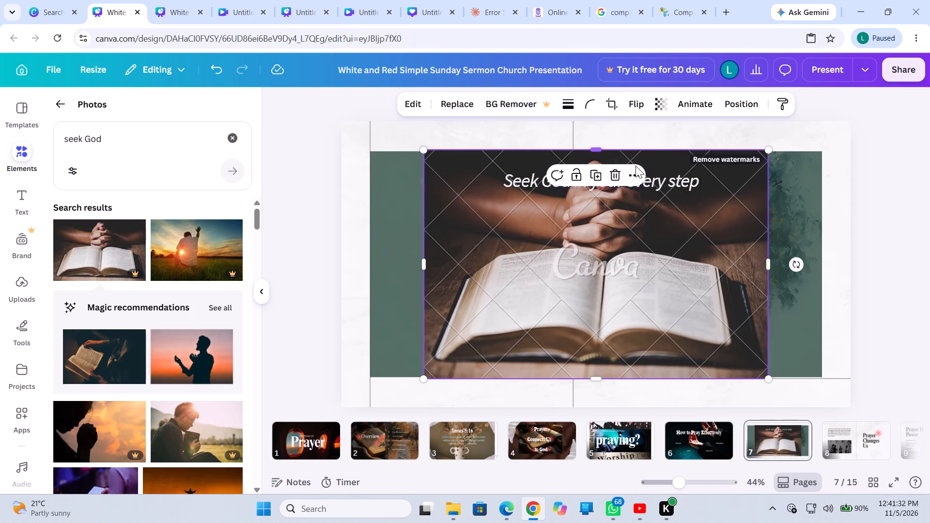
Delete the photo of clasped hands over an open Bible from slide 7.
{"action": "left_click", "coordinate": [616, 181]}
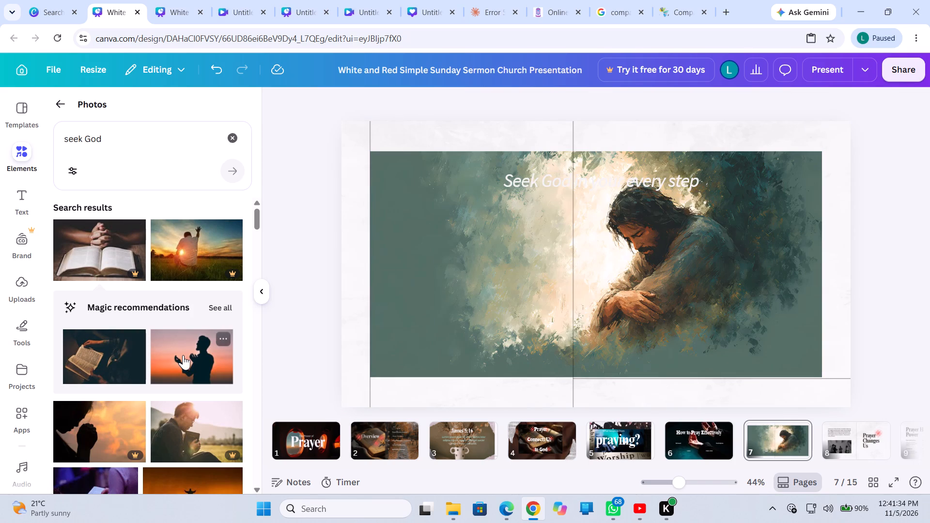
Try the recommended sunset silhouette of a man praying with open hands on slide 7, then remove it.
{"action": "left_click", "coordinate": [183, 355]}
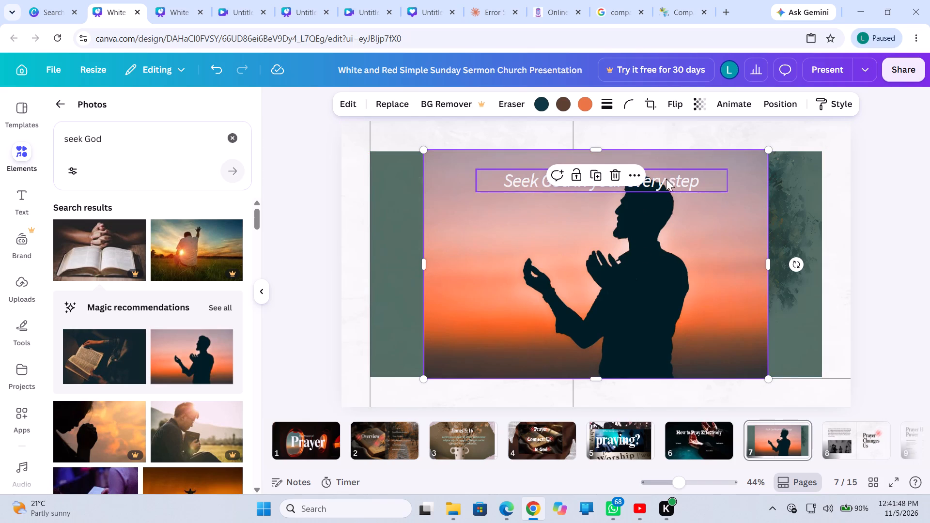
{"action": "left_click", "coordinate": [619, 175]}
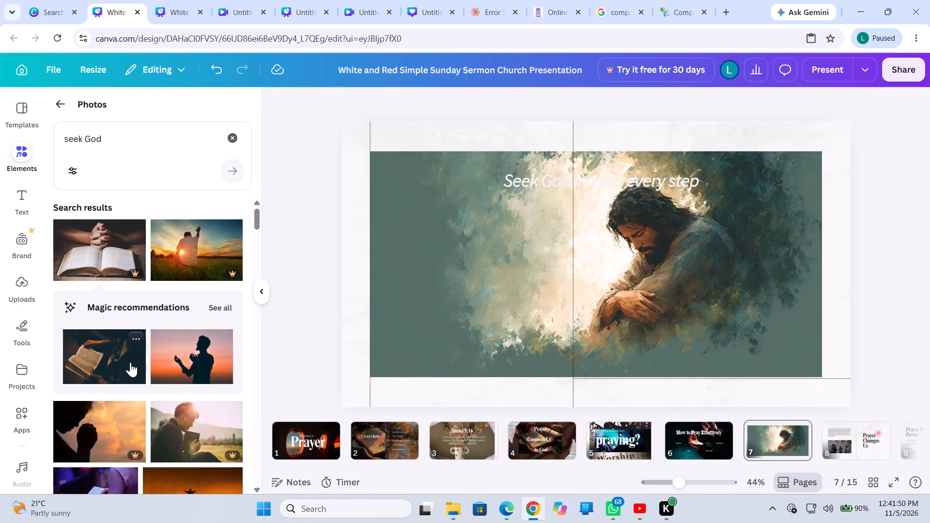
Add the recommended dark photo of hands holding an open Bible to slide 7.
{"action": "left_click", "coordinate": [130, 362]}
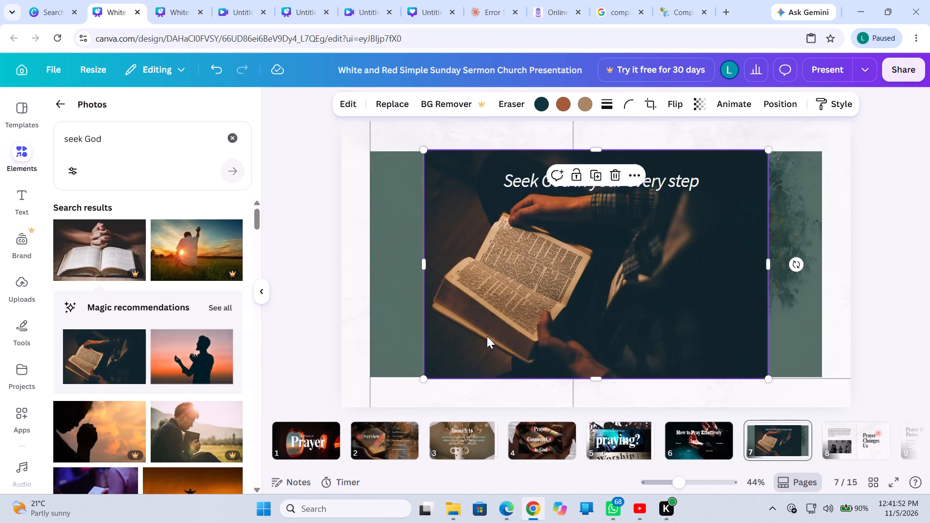
Delete the green painting of Jesus behind the Bible photo on slide 7.
{"action": "left_click", "coordinate": [787, 195]}
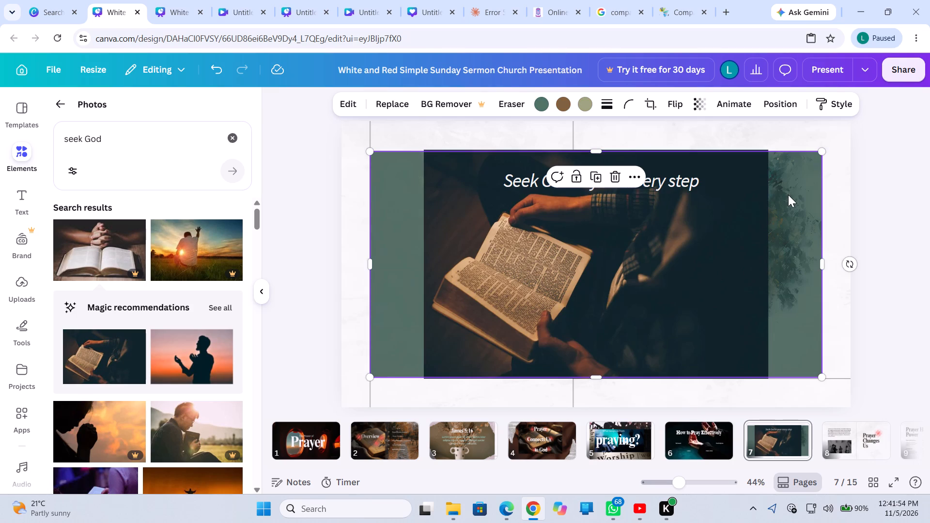
{"action": "left_click", "coordinate": [615, 180]}
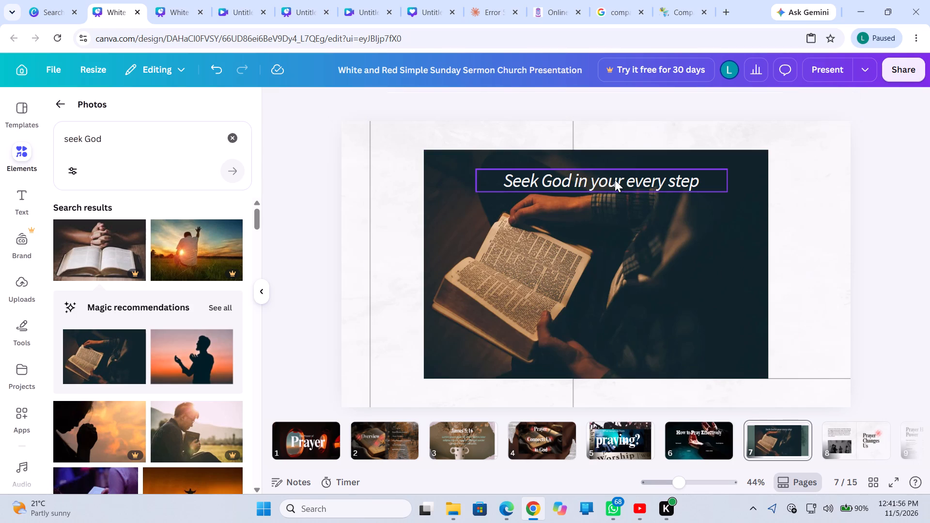
Stretch the dark Bible photo on all four sides until it covers the whole of slide 7.
{"action": "left_click", "coordinate": [759, 223]}
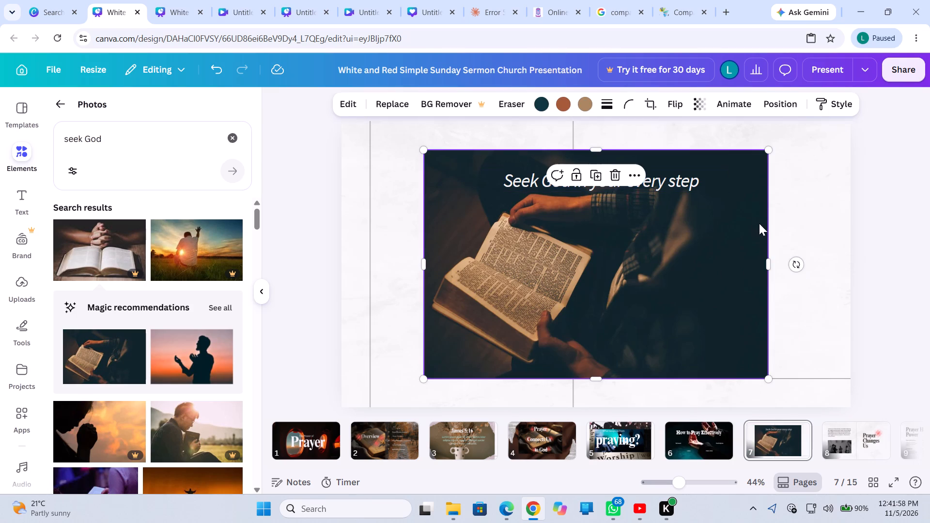
{"action": "left_click_drag", "start_coordinate": [770, 264], "coordinate": [829, 265]}
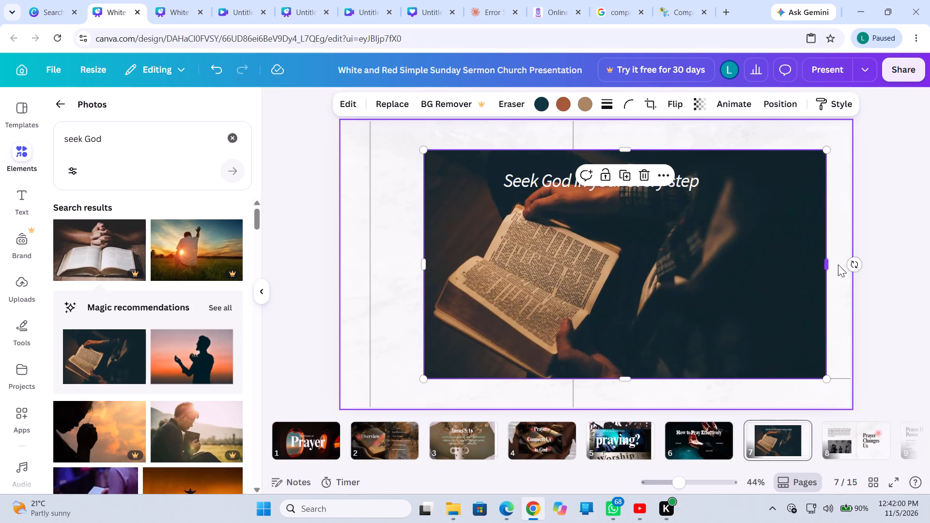
{"action": "left_click", "coordinate": [854, 261]}
{"action": "left_click_drag", "start_coordinate": [621, 153], "coordinate": [620, 153]}
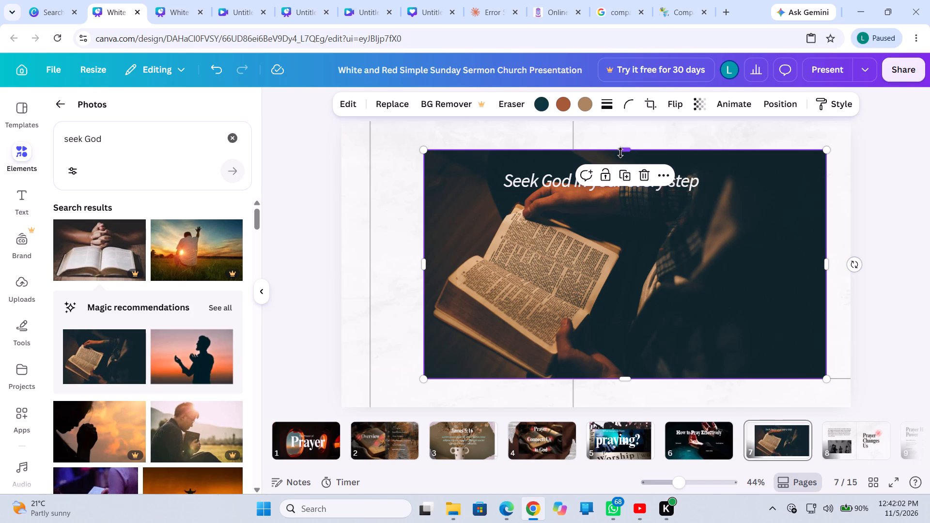
{"action": "left_click_drag", "start_coordinate": [620, 153], "coordinate": [600, 123]}
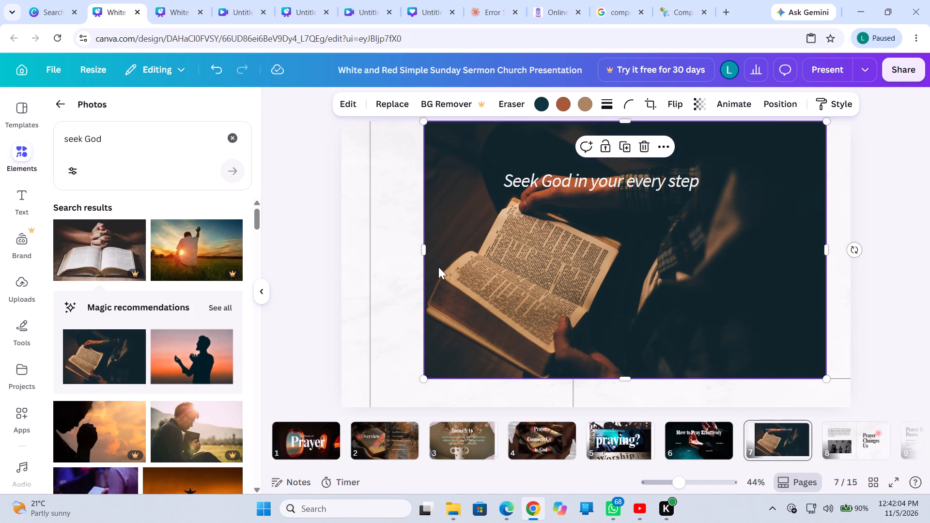
{"action": "left_click_drag", "start_coordinate": [423, 252], "coordinate": [352, 251]}
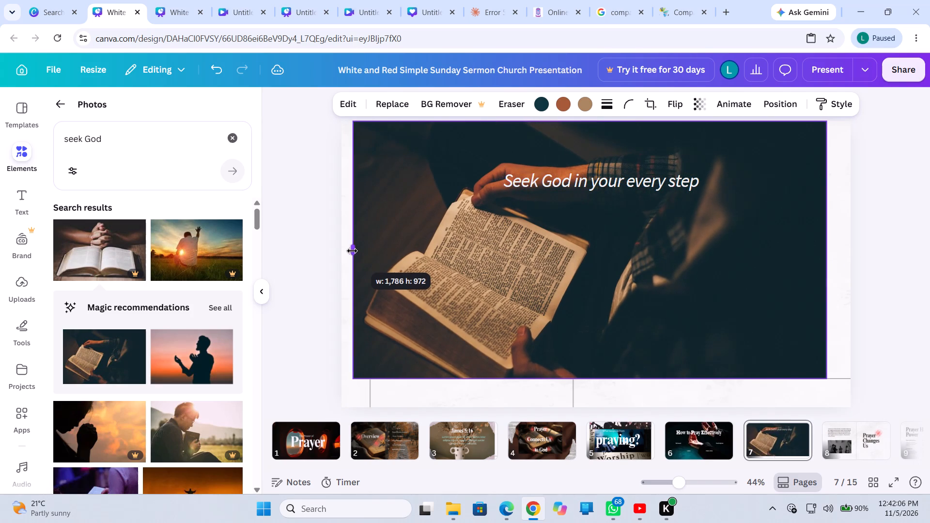
{"action": "left_click_drag", "start_coordinate": [352, 251], "coordinate": [344, 246]}
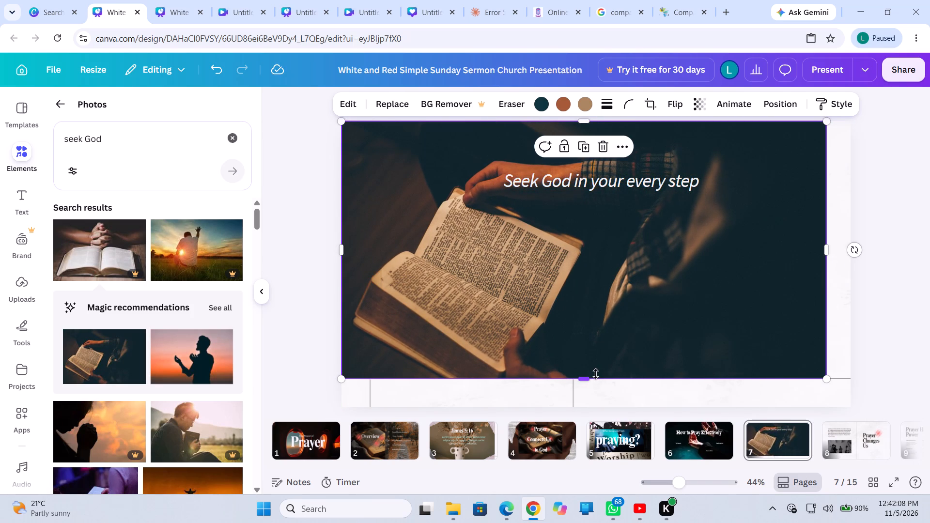
{"action": "left_click_drag", "start_coordinate": [590, 378], "coordinate": [590, 409]}
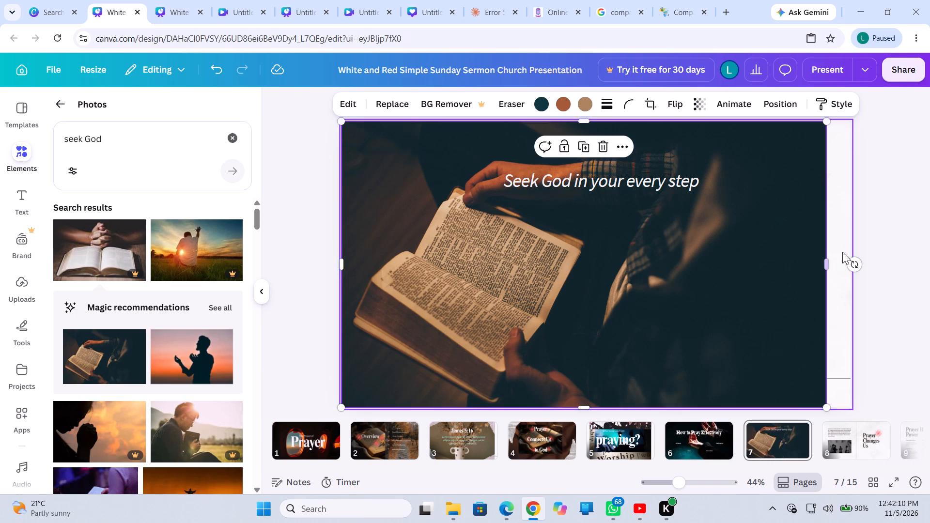
{"action": "left_click", "coordinate": [829, 263]}
{"action": "left_click", "coordinate": [853, 258]}
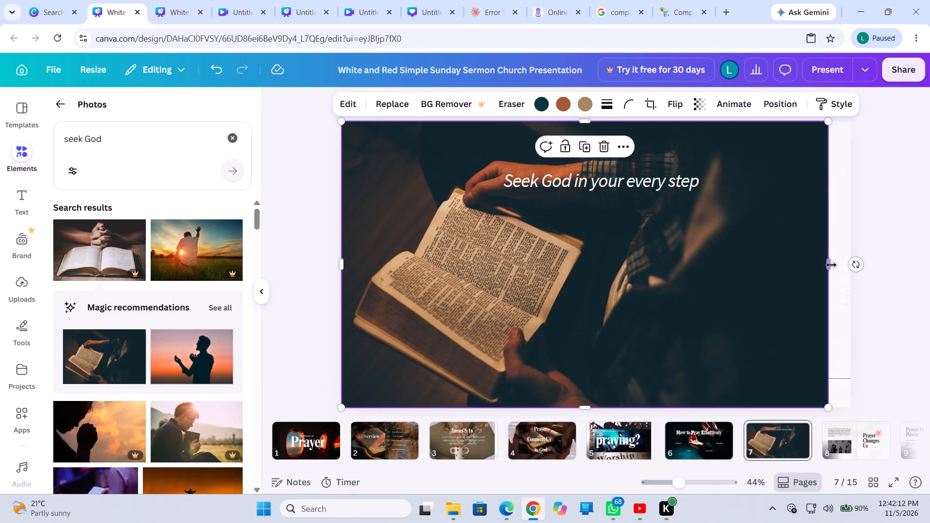
{"action": "left_click_drag", "start_coordinate": [831, 264], "coordinate": [854, 259]}
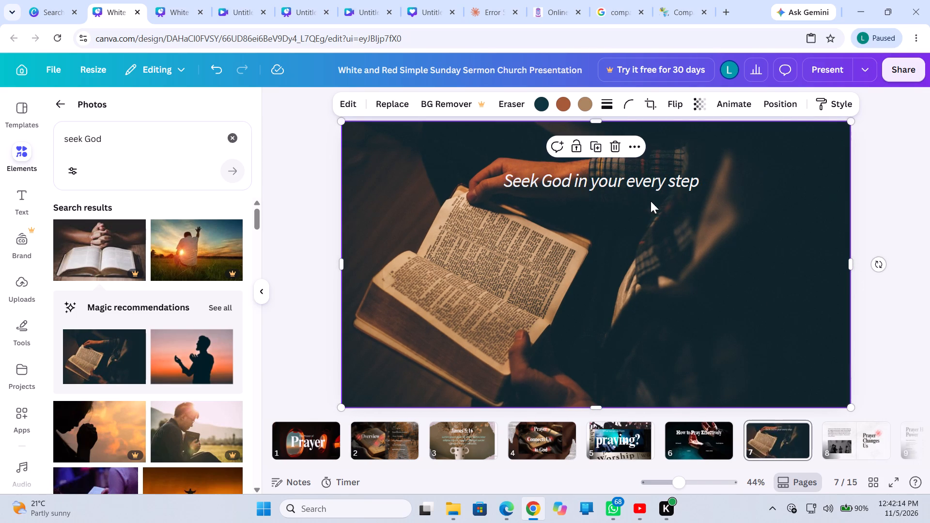
Enlarge the "Seek God in your every step" text to size 80 and widen its box to fit one line.
{"action": "triple_click", "coordinate": [551, 183]}
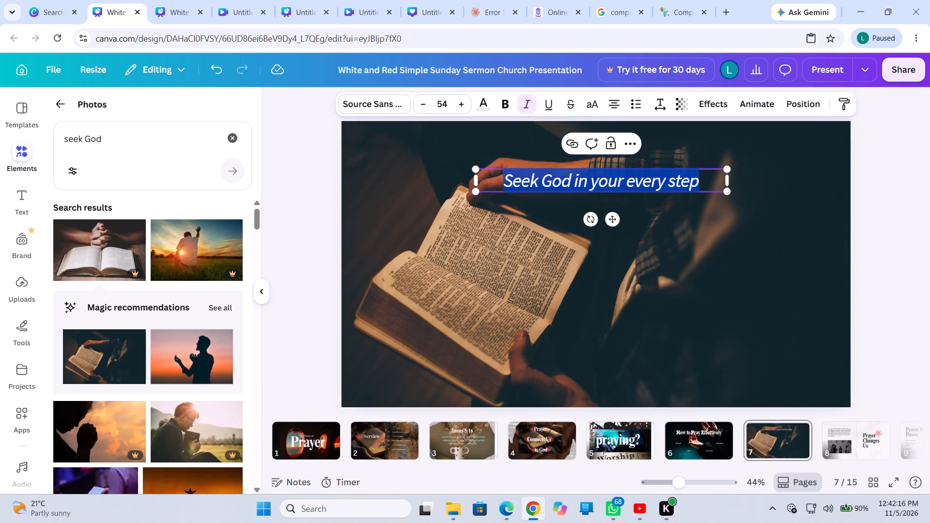
{"action": "triple_click", "coordinate": [458, 106]}
{"action": "triple_click", "coordinate": [458, 106]}
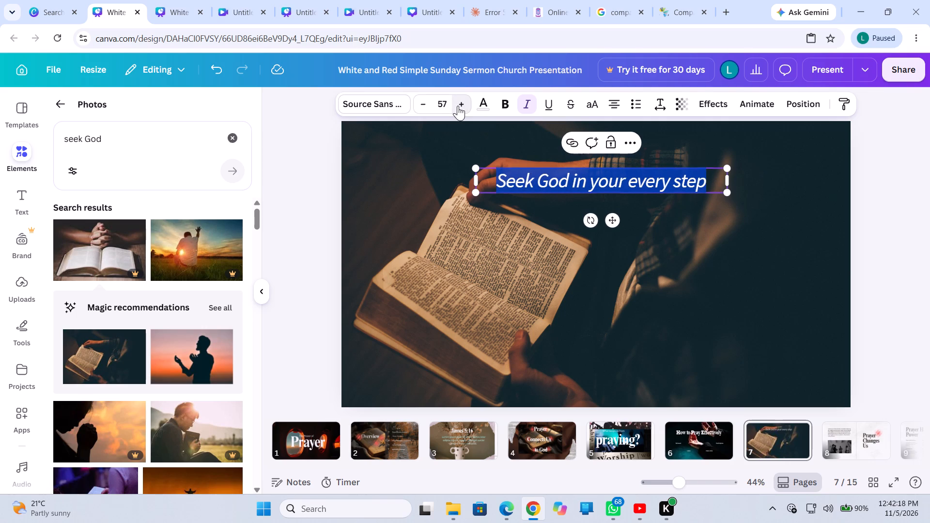
{"action": "triple_click", "coordinate": [458, 106]}
{"action": "triple_click", "coordinate": [458, 106]}
{"action": "triple_click", "coordinate": [458, 106]}
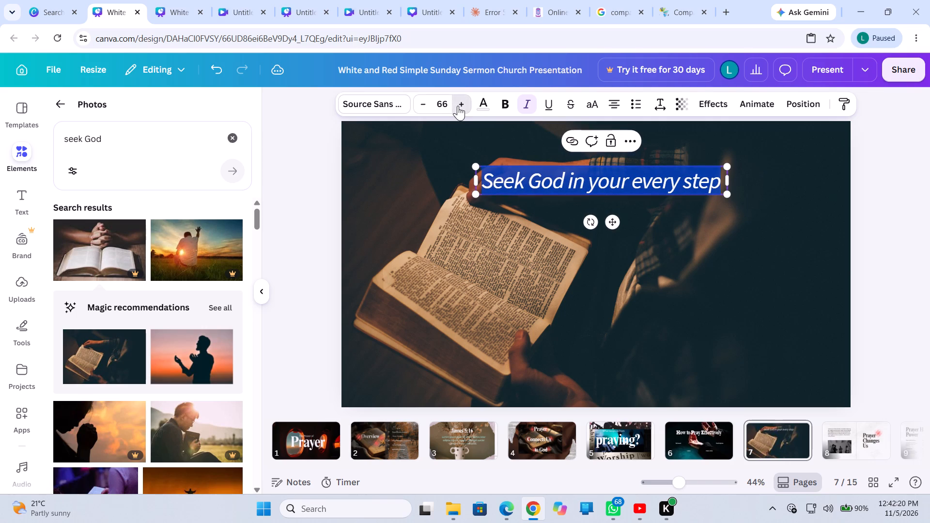
{"action": "triple_click", "coordinate": [458, 106]}
{"action": "triple_click", "coordinate": [458, 106]}
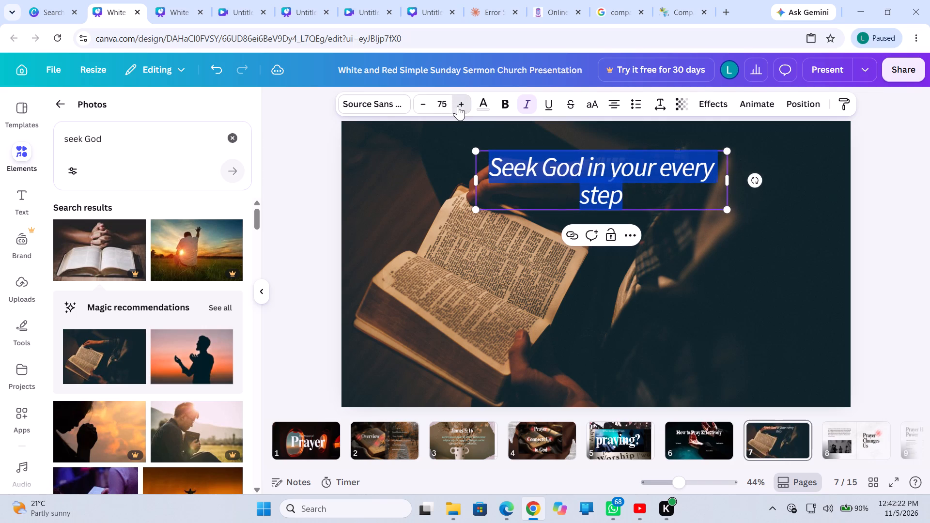
{"action": "triple_click", "coordinate": [458, 106]}
{"action": "double_click", "coordinate": [458, 106]}
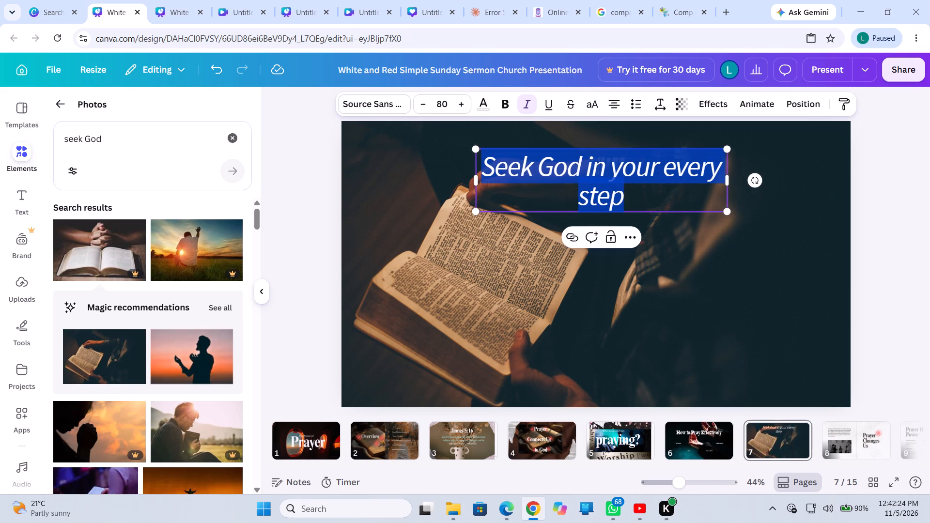
{"action": "left_click_drag", "start_coordinate": [728, 181], "coordinate": [774, 170]}
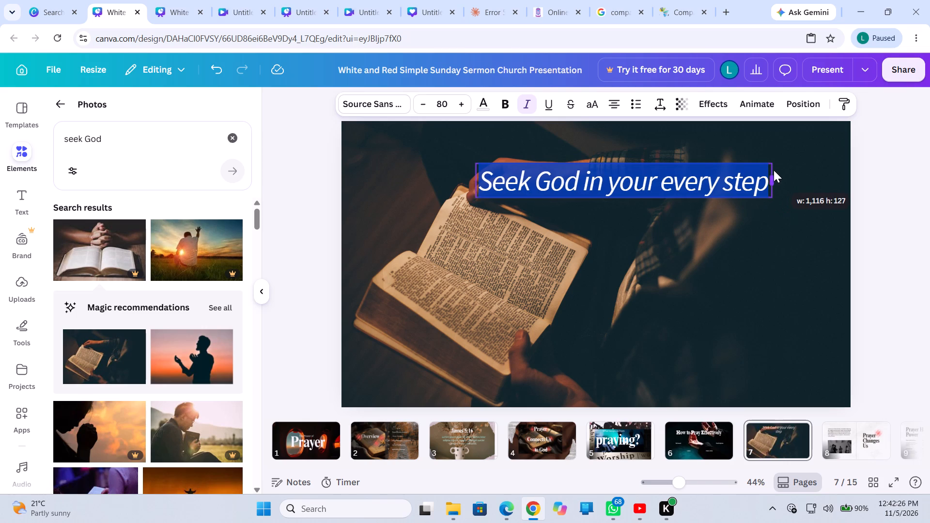
{"action": "left_click_drag", "start_coordinate": [774, 170], "coordinate": [794, 171]}
{"action": "left_click", "coordinate": [737, 223]}
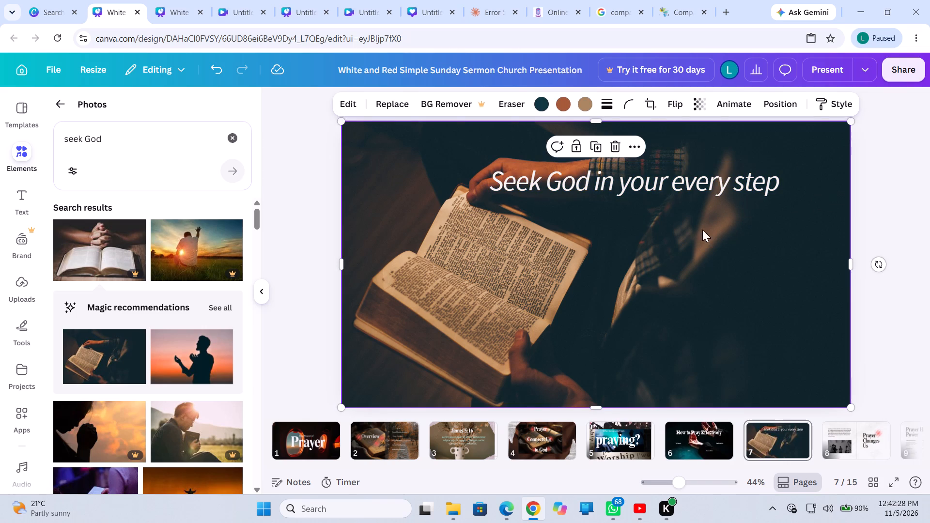
Move the "Seek God in your every step" text left and slightly up, near the slide's top centre.
{"action": "left_click_drag", "start_coordinate": [583, 184], "coordinate": [517, 174]}
{"action": "left_click", "coordinate": [612, 210]}
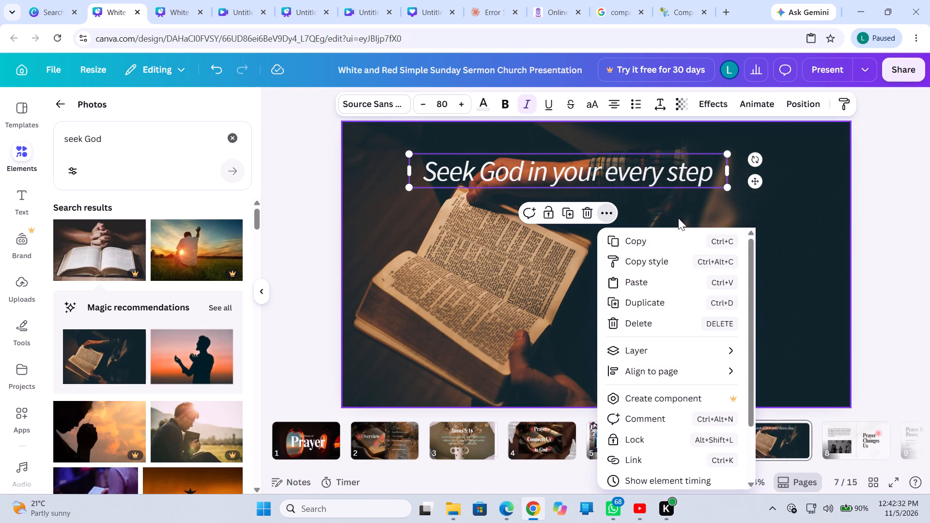
{"action": "left_click", "coordinate": [767, 210]}
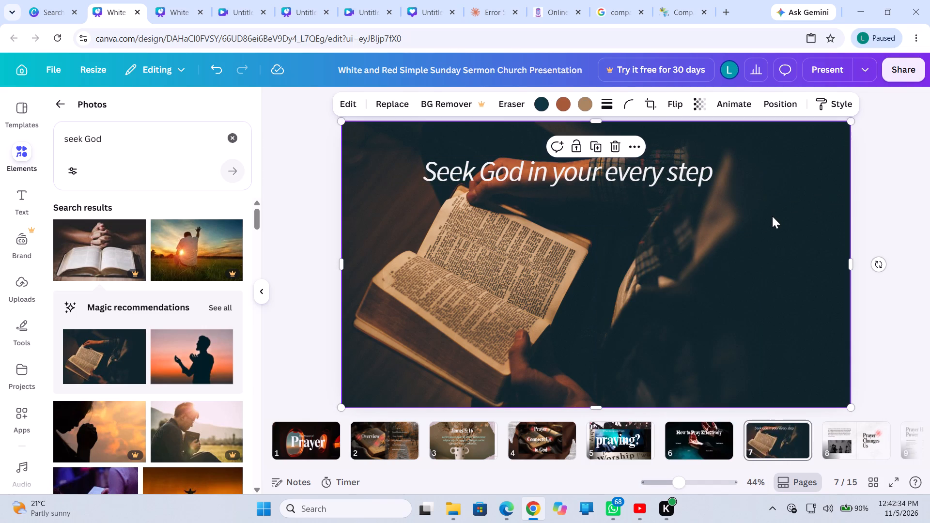
{"action": "left_click", "coordinate": [772, 216]}
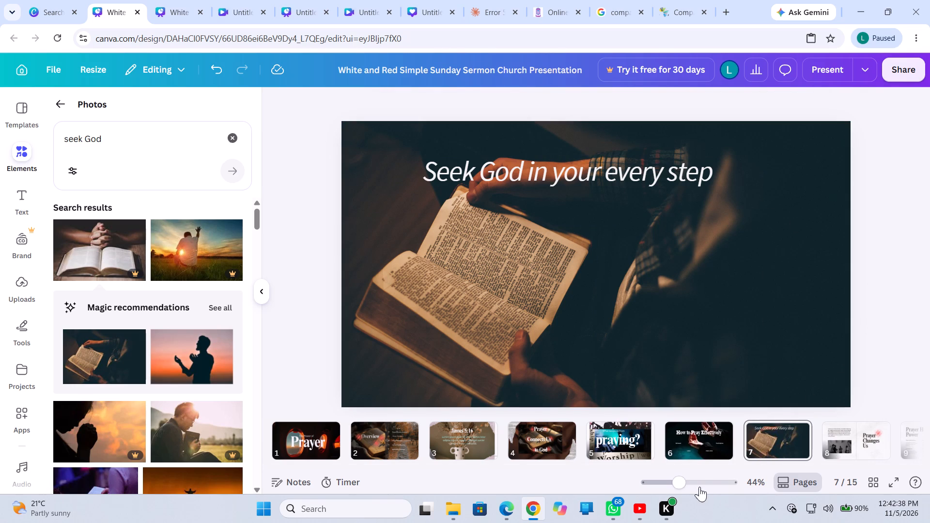
Review the restyled slides 4 to 7 to check which backgrounds still need work.
{"action": "left_click", "coordinate": [790, 442]}
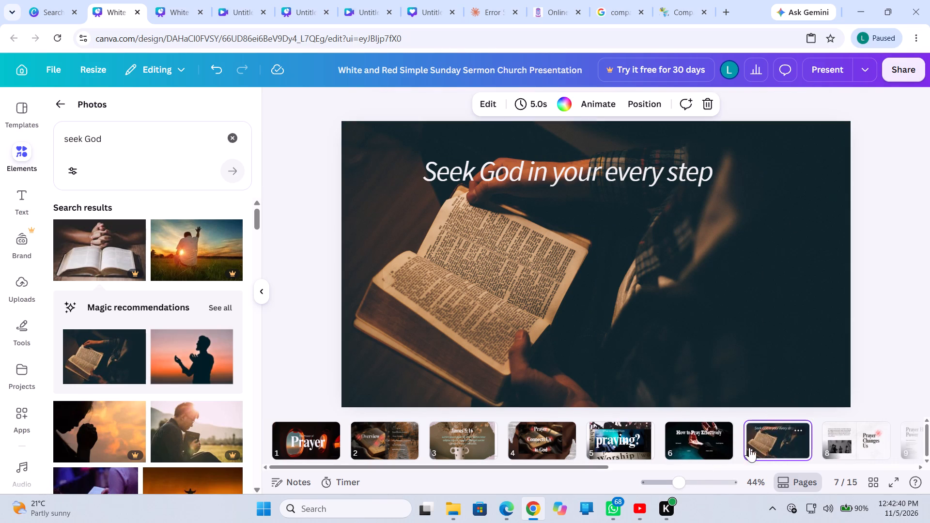
{"action": "left_click", "coordinate": [705, 447]}
{"action": "left_click", "coordinate": [606, 447]}
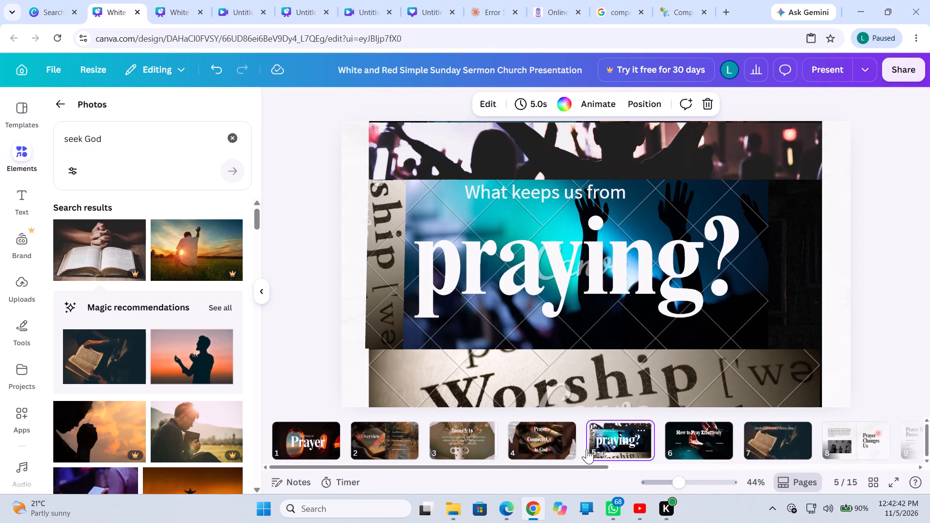
{"action": "left_click", "coordinate": [564, 440]}
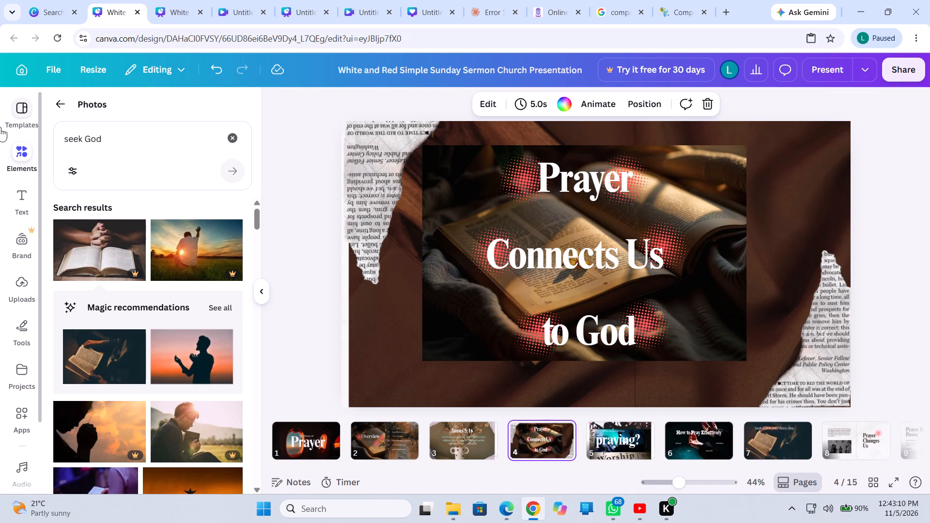
{"action": "scroll", "coordinate": [0, 127], "scroll_direction": "up", "scroll_amount": 1}
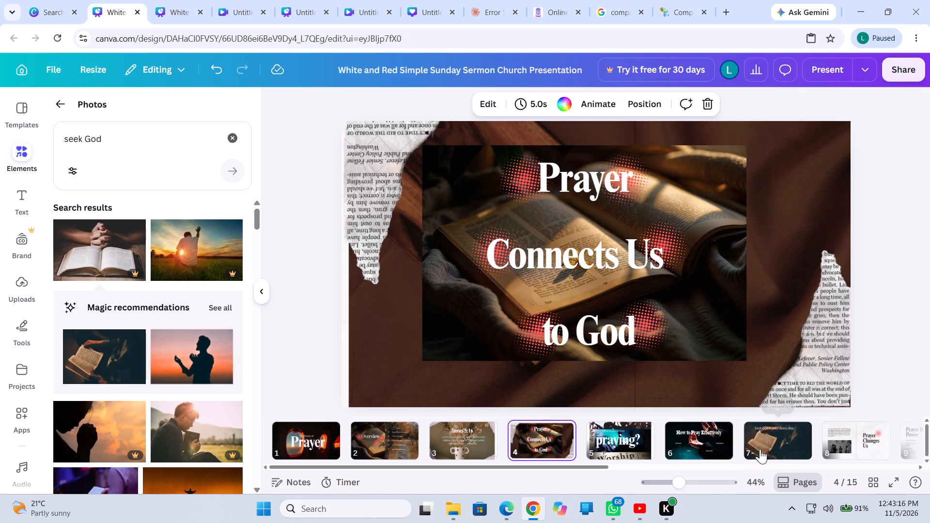
{"action": "left_click", "coordinate": [686, 442]}
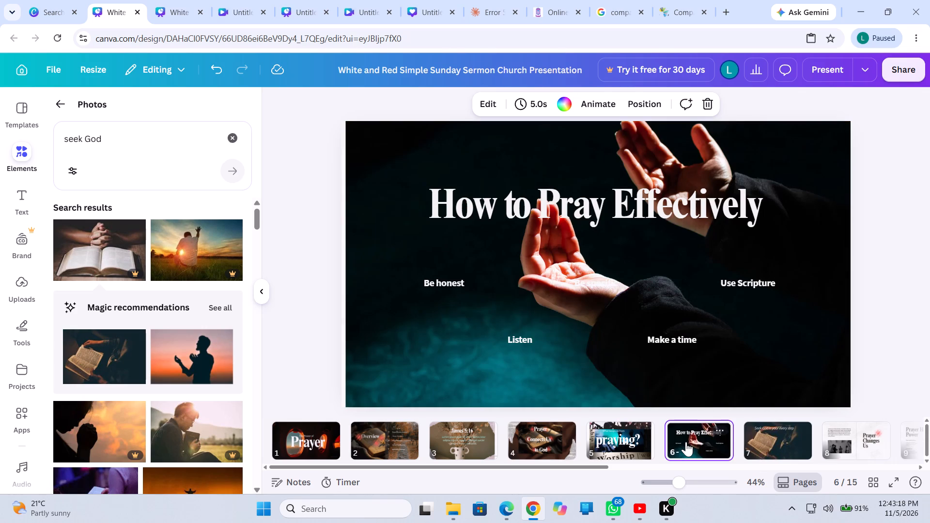
{"action": "left_click", "coordinate": [624, 443]}
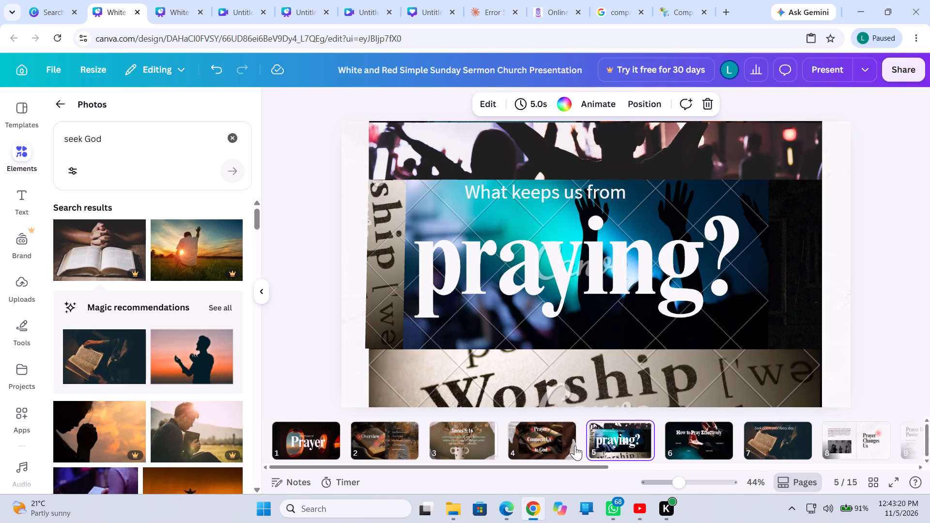
{"action": "left_click", "coordinate": [559, 445]}
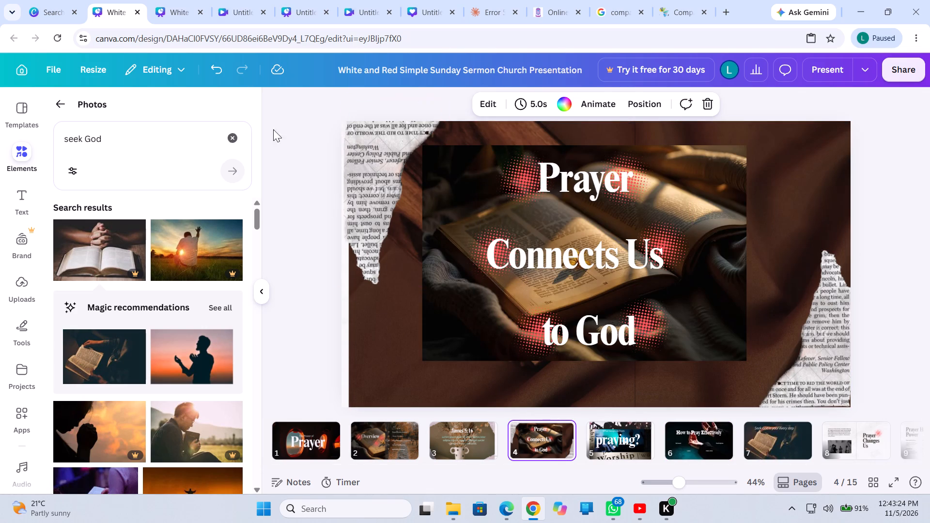
Replace the "seek God" photo search with one for "prayers".
{"action": "left_click", "coordinate": [81, 145]}
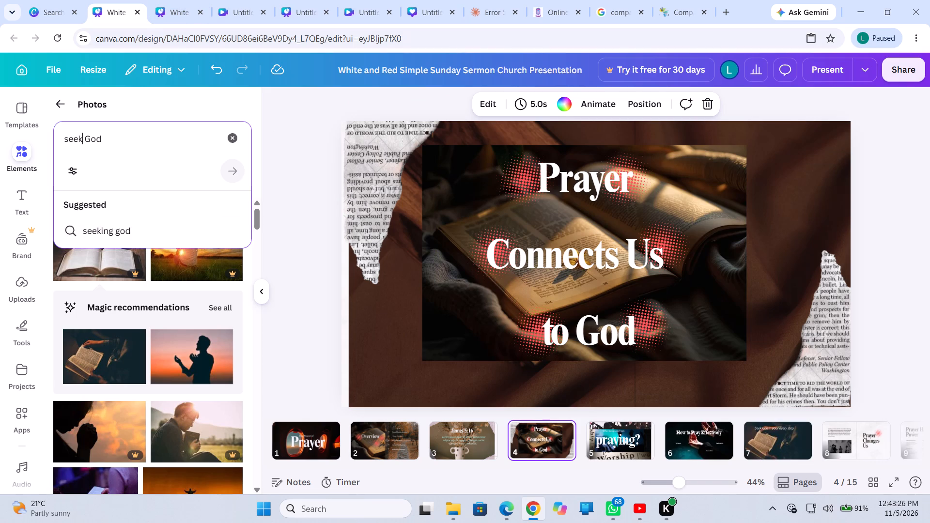
{"action": "double_click", "coordinate": [79, 141]}
{"action": "left_click", "coordinate": [79, 141]}
{"action": "key", "text": "p"}
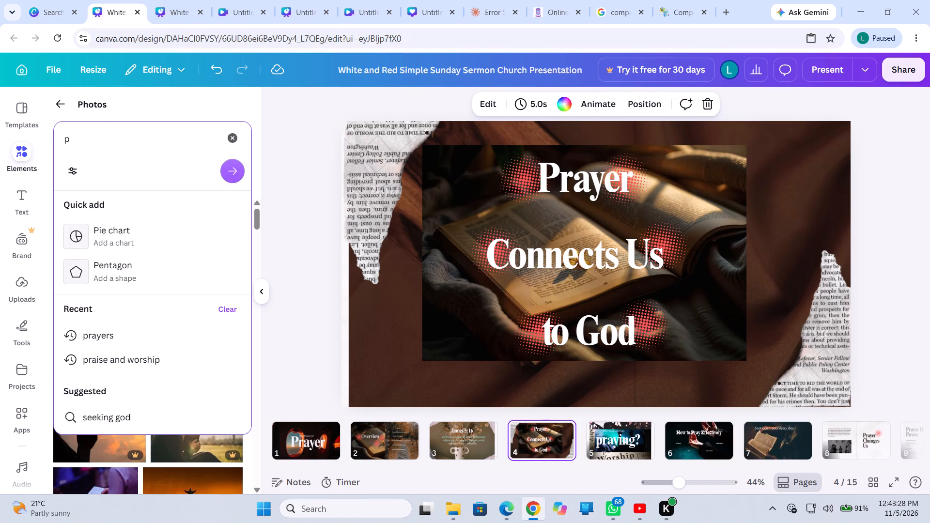
{"action": "type", "text": "rayer"}
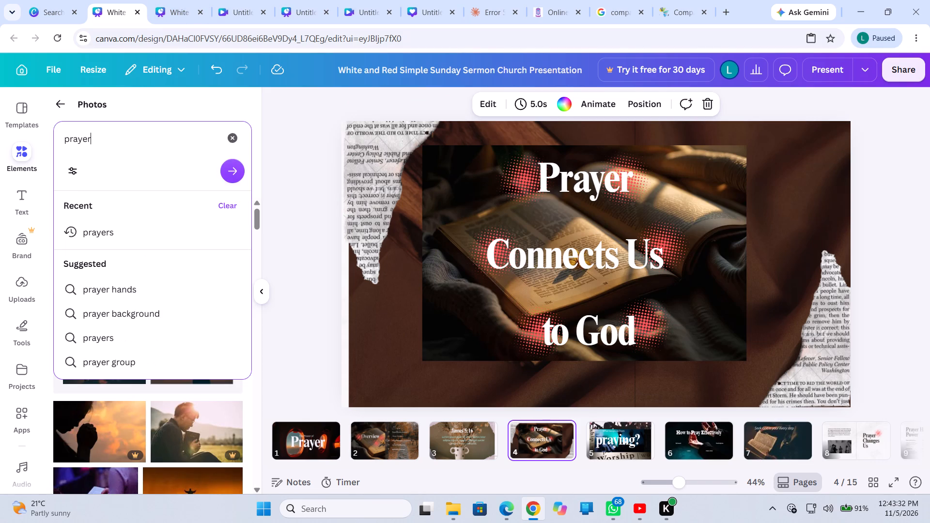
{"action": "left_click", "coordinate": [88, 235]}
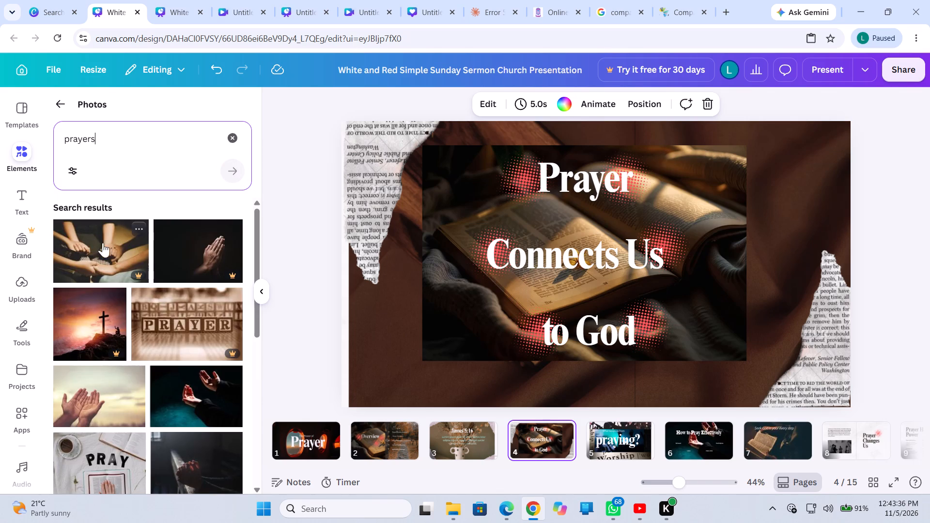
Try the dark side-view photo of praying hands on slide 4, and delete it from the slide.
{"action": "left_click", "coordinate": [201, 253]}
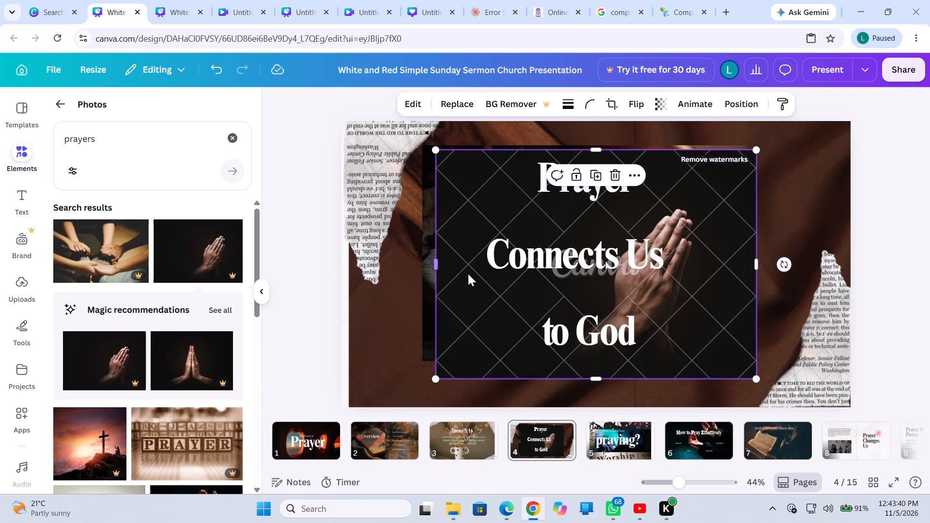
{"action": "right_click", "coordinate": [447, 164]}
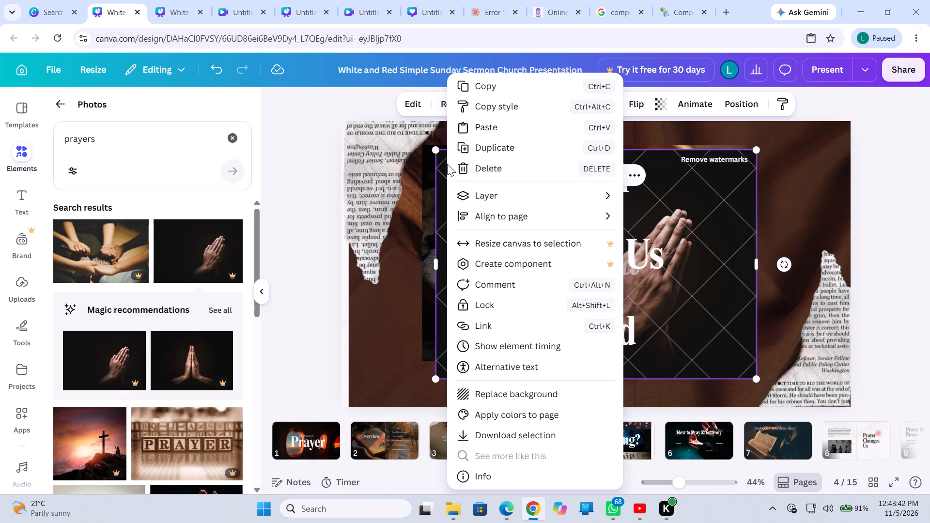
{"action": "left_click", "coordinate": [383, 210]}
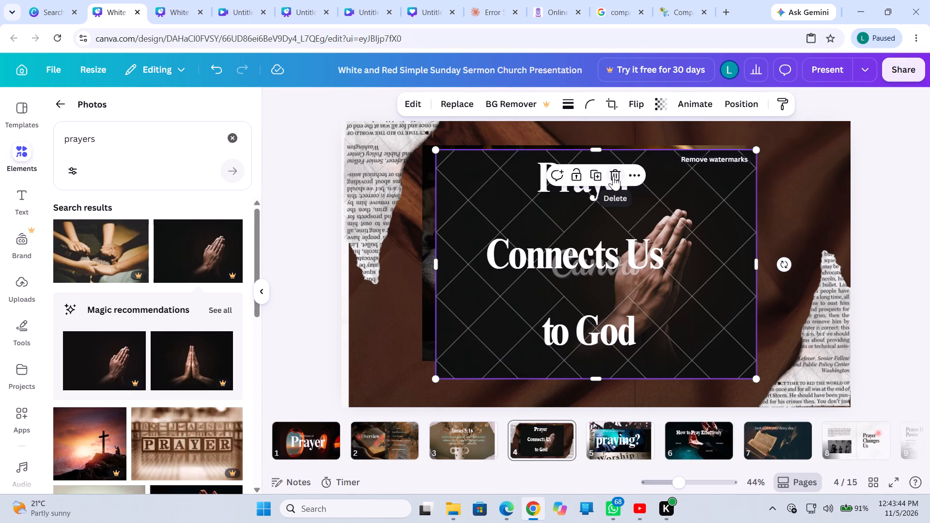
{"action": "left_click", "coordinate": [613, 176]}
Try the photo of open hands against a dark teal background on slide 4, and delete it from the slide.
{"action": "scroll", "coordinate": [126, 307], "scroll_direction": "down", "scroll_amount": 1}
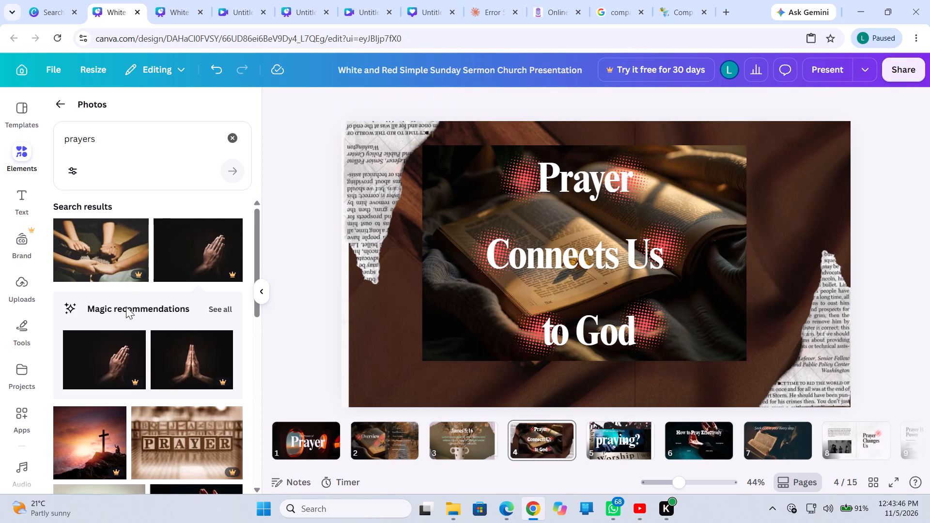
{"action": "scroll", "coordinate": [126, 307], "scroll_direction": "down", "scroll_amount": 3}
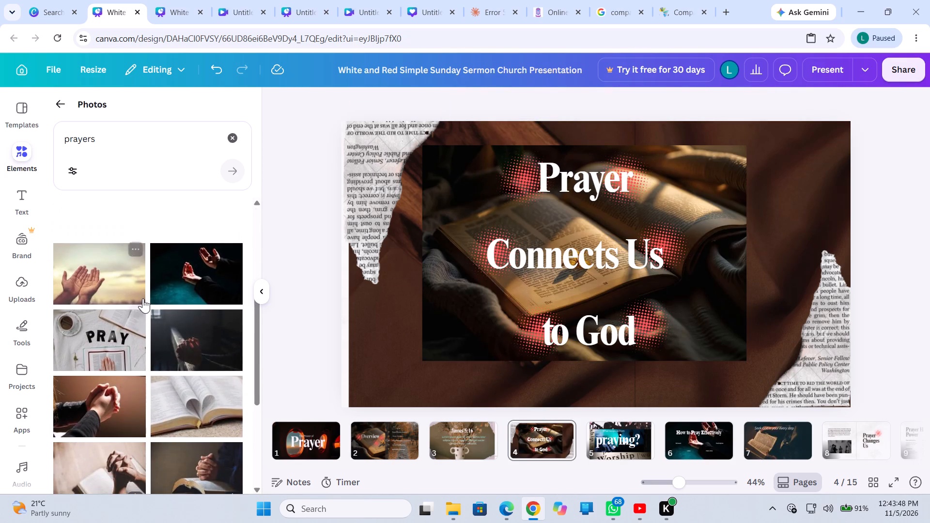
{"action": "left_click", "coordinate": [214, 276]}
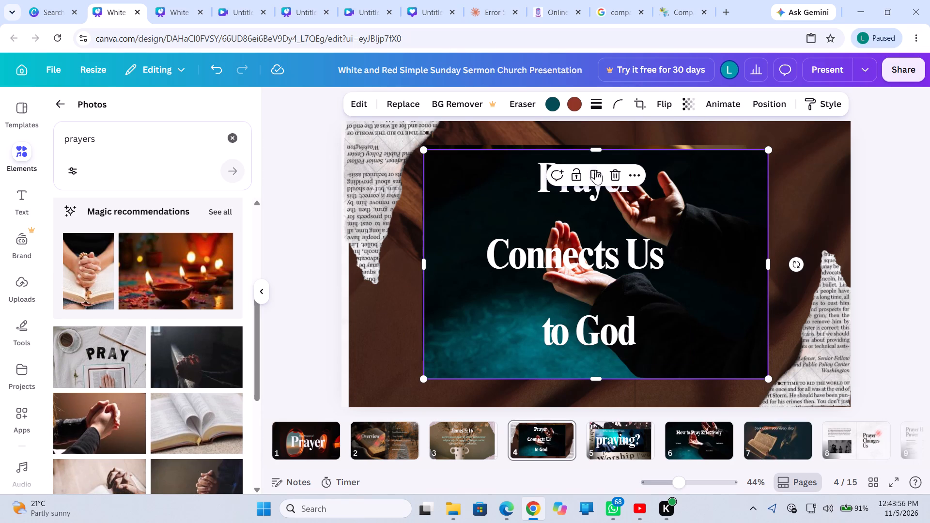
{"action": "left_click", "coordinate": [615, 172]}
Add the photo of a woman in a cream sweater praying against a black background to slide 4.
{"action": "scroll", "coordinate": [69, 367], "scroll_direction": "down", "scroll_amount": 5}
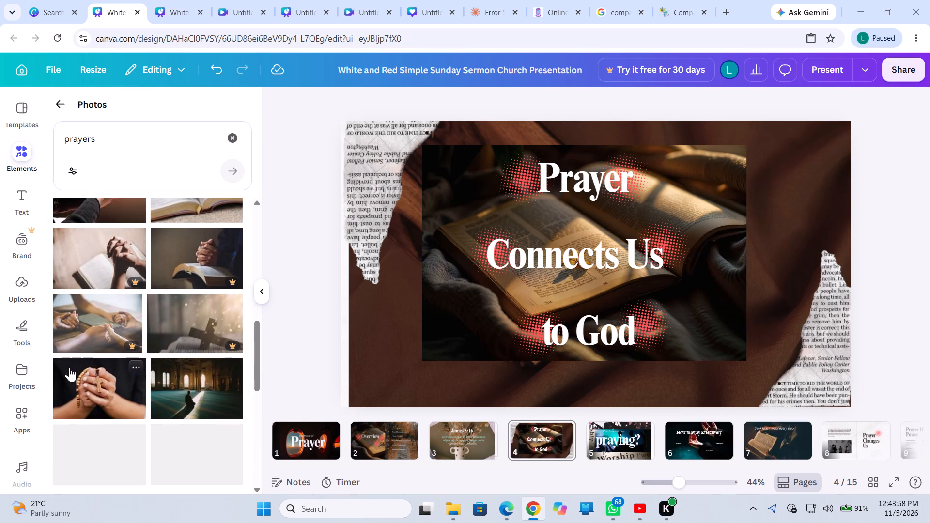
{"action": "scroll", "coordinate": [197, 433], "scroll_direction": "down", "scroll_amount": 2}
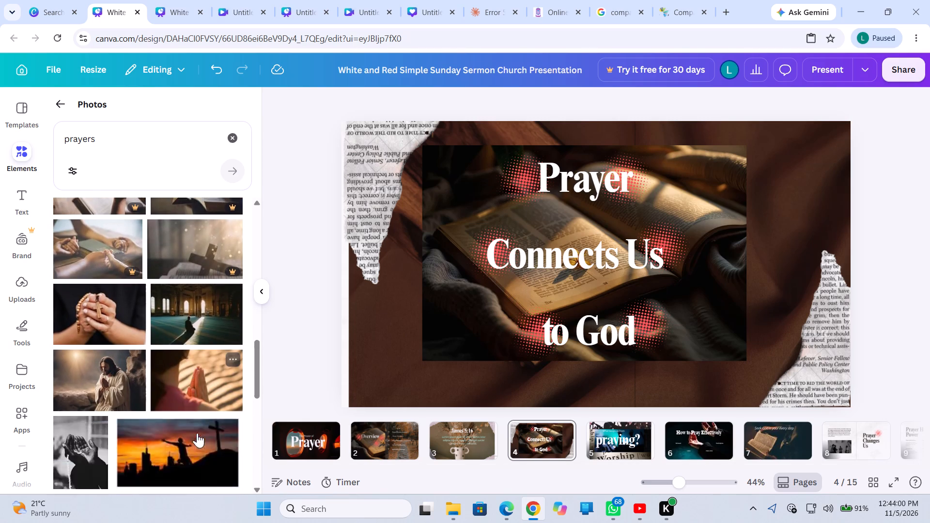
{"action": "scroll", "coordinate": [197, 433], "scroll_direction": "down", "scroll_amount": 1}
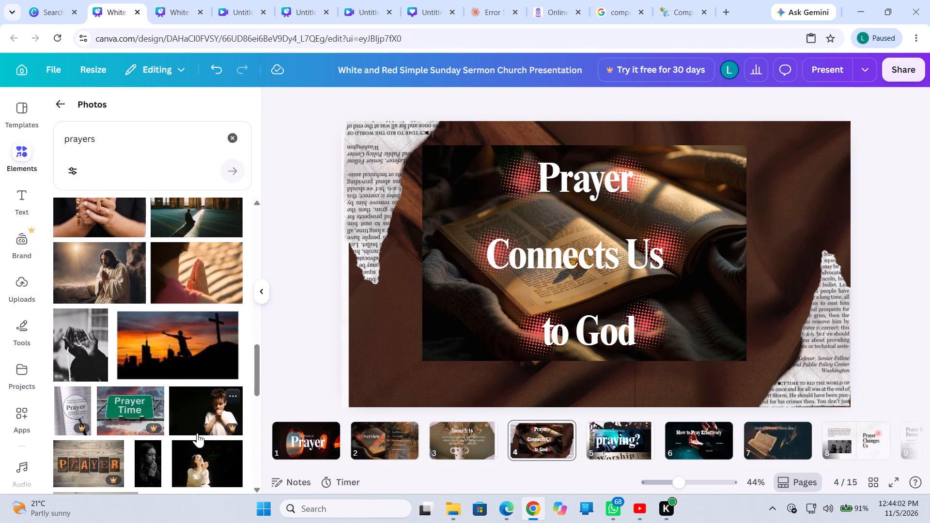
{"action": "left_click", "coordinate": [201, 452]}
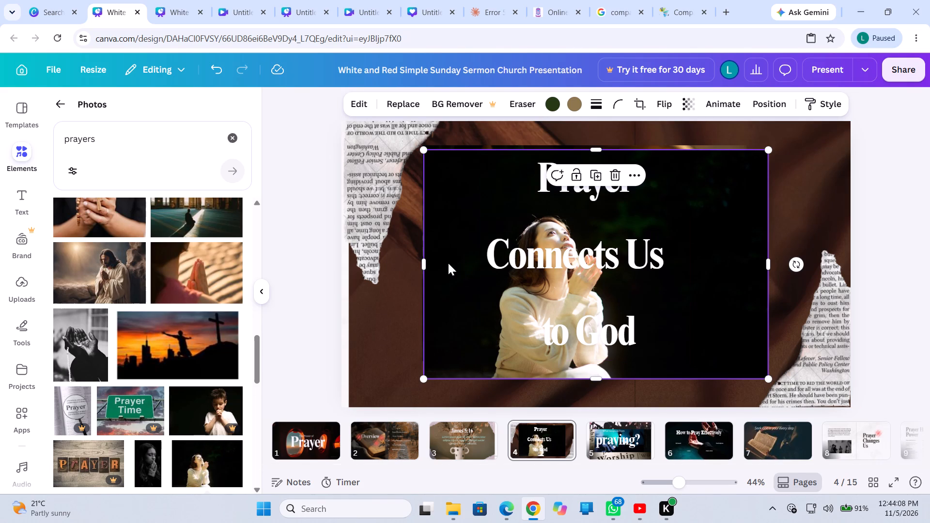
Shift the praying woman photo downward and delete the smaller open Bible photo behind it on slide 4.
{"action": "left_click_drag", "start_coordinate": [461, 218], "coordinate": [446, 284]}
{"action": "left_click_drag", "start_coordinate": [446, 284], "coordinate": [443, 279]}
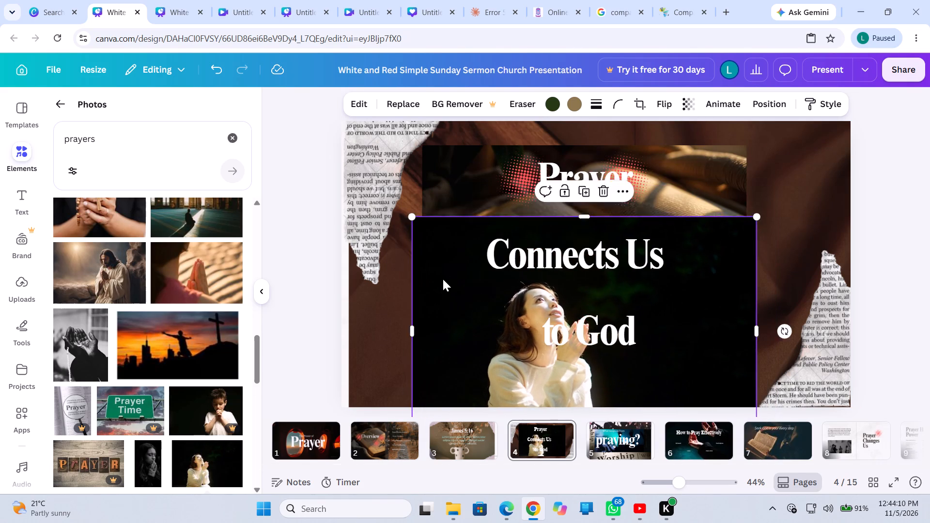
{"action": "left_click_drag", "start_coordinate": [443, 279], "coordinate": [441, 275]}
{"action": "left_click", "coordinate": [436, 157]}
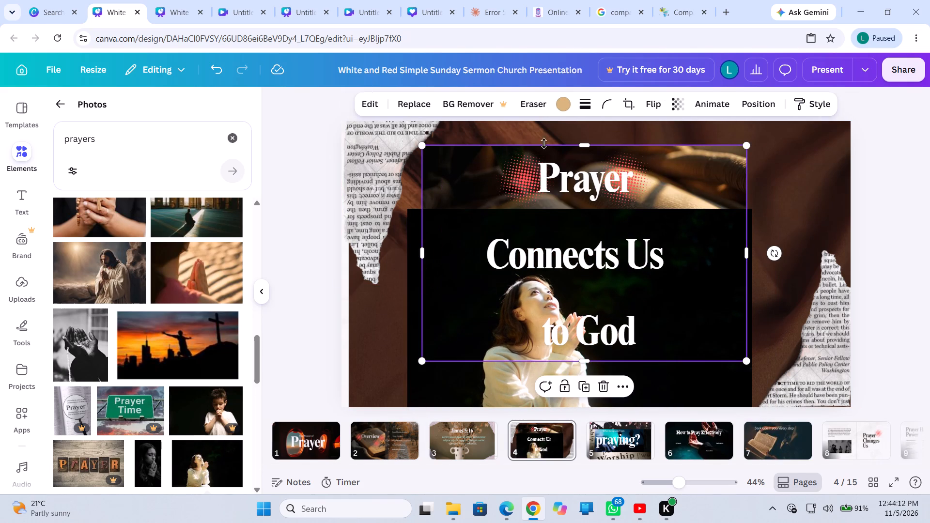
{"action": "left_click", "coordinate": [604, 382]}
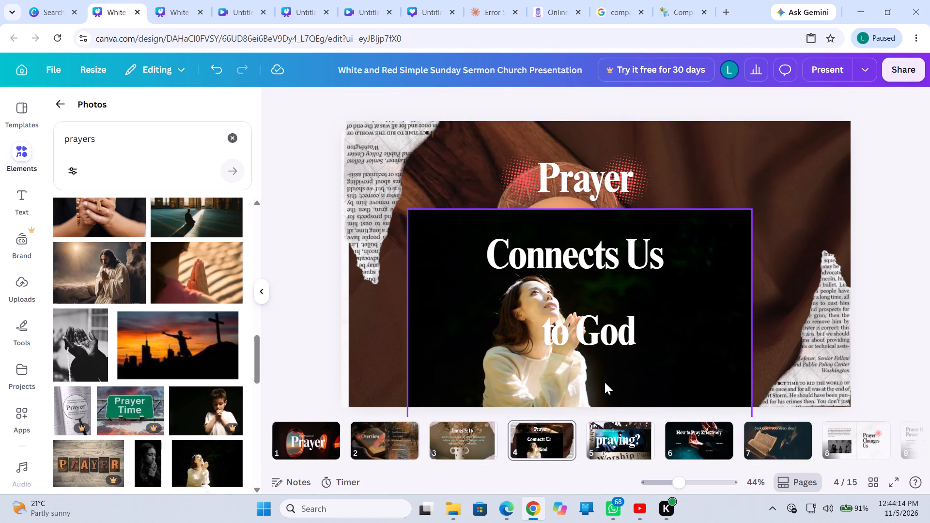
Move the praying woman photo back up behind the slide 4 text and enlarge it from its lower corner.
{"action": "left_click_drag", "start_coordinate": [449, 286], "coordinate": [446, 217]}
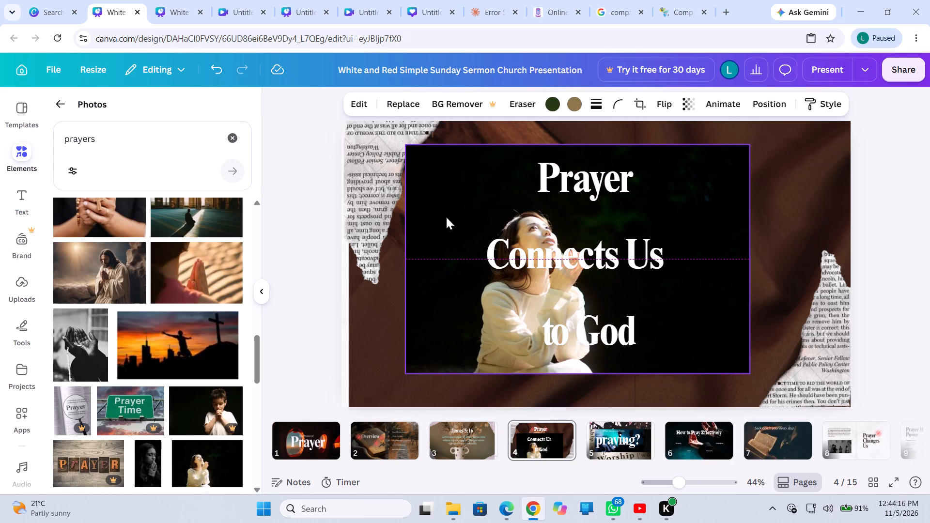
{"action": "left_click_drag", "start_coordinate": [752, 370], "coordinate": [751, 370]}
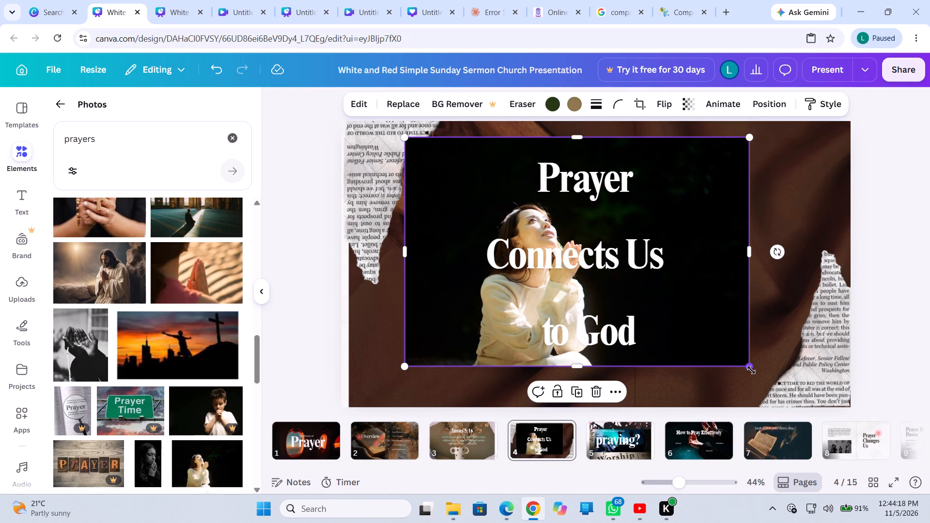
{"action": "left_click_drag", "start_coordinate": [751, 370], "coordinate": [802, 388]}
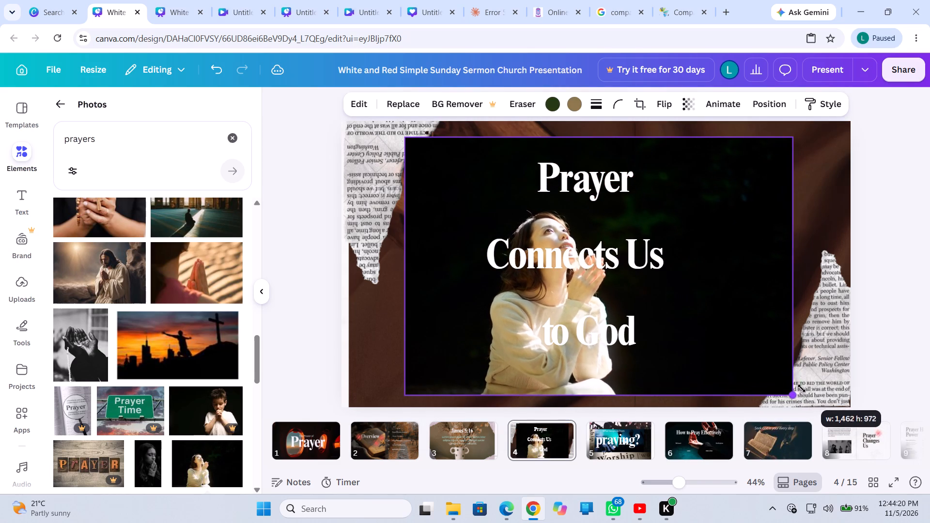
{"action": "left_click_drag", "start_coordinate": [802, 388], "coordinate": [800, 380]}
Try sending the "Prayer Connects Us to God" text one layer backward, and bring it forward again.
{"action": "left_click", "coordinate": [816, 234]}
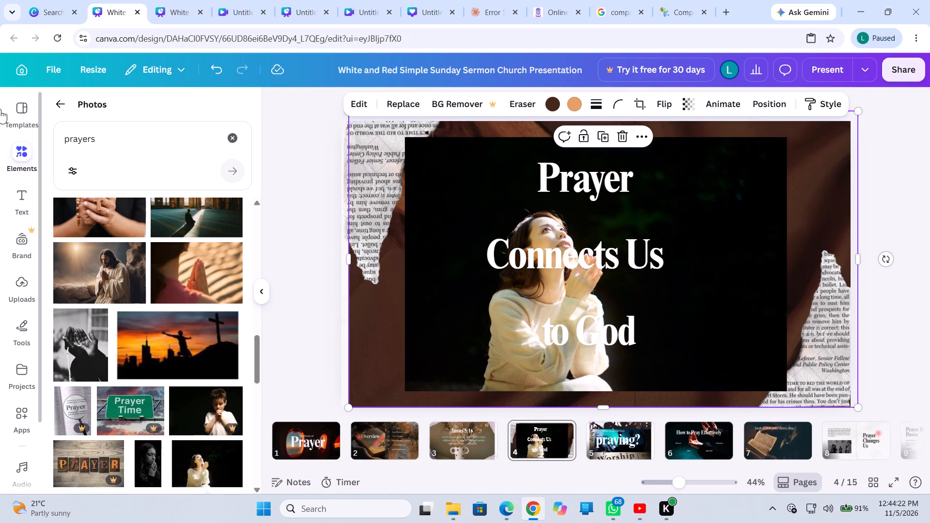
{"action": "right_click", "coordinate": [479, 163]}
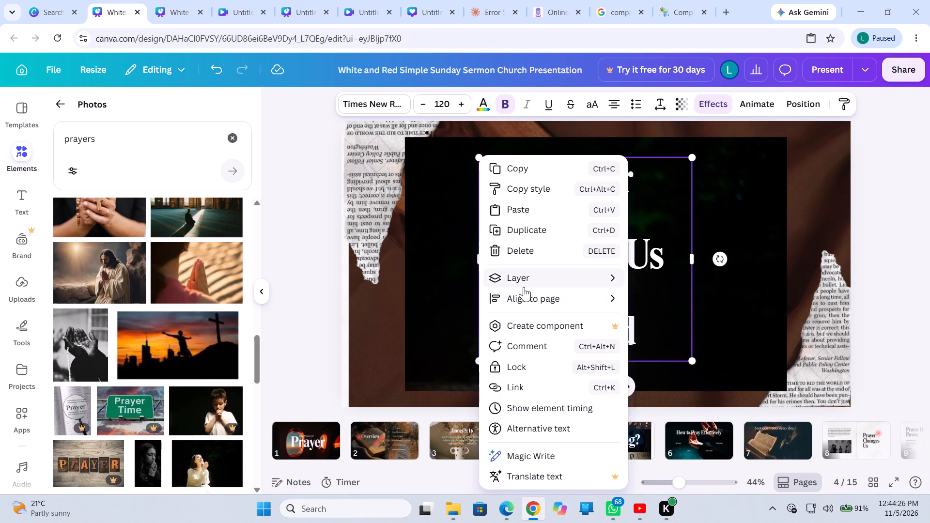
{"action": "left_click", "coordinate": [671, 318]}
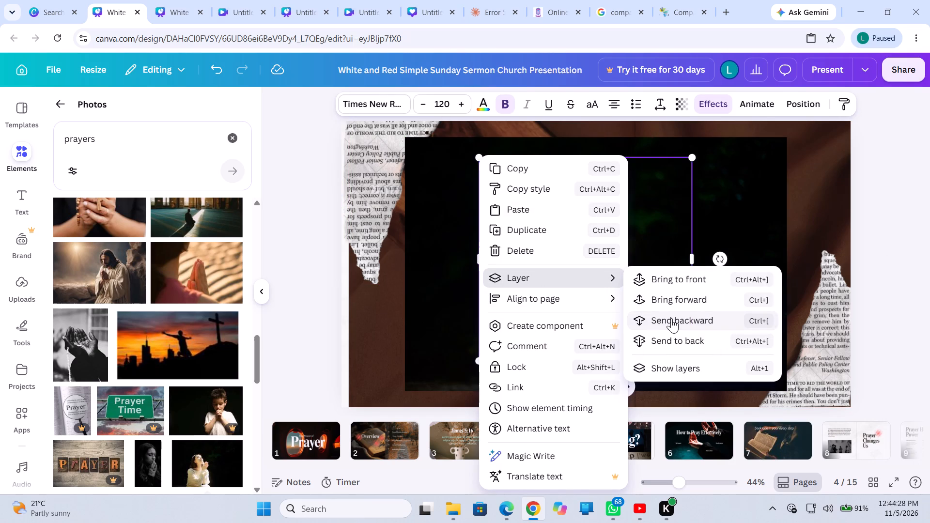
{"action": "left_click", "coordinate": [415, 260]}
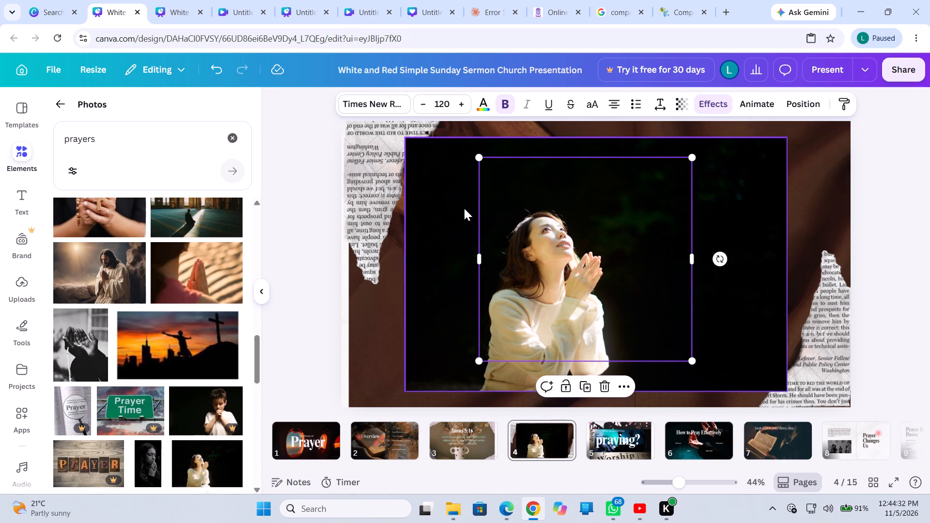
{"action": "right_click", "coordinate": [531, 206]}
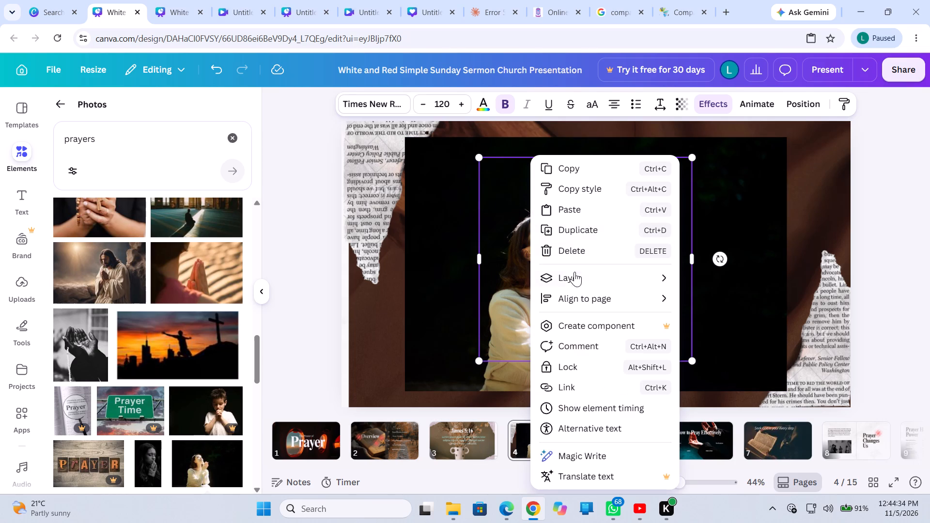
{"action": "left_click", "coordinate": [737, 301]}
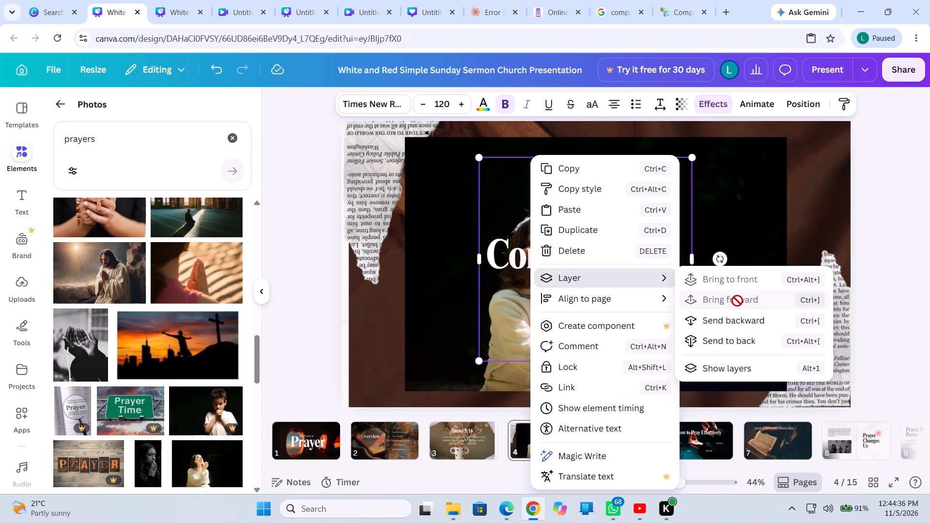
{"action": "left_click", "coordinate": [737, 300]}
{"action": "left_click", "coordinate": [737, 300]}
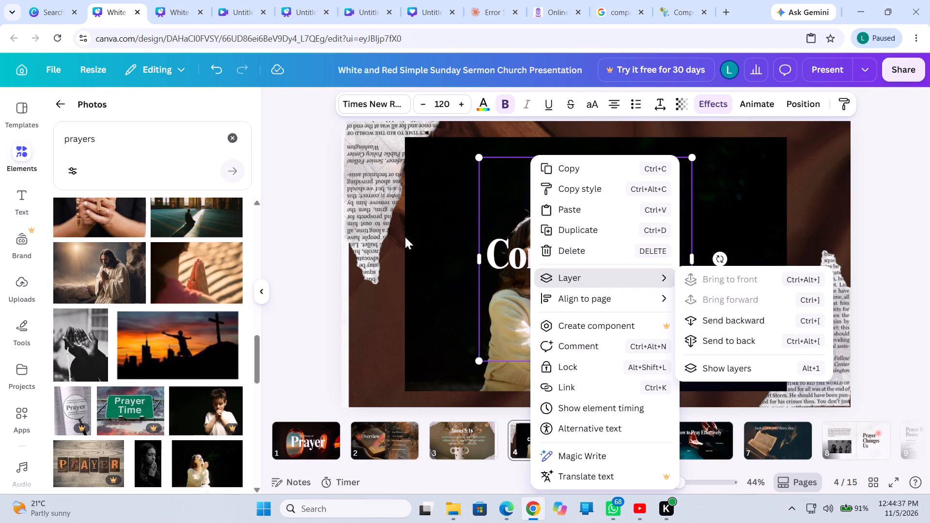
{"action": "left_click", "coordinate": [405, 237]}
Send the praying woman photo backward through the layers until it sits behind the red halftone accents and newspaper pieces.
{"action": "right_click", "coordinate": [440, 222]}
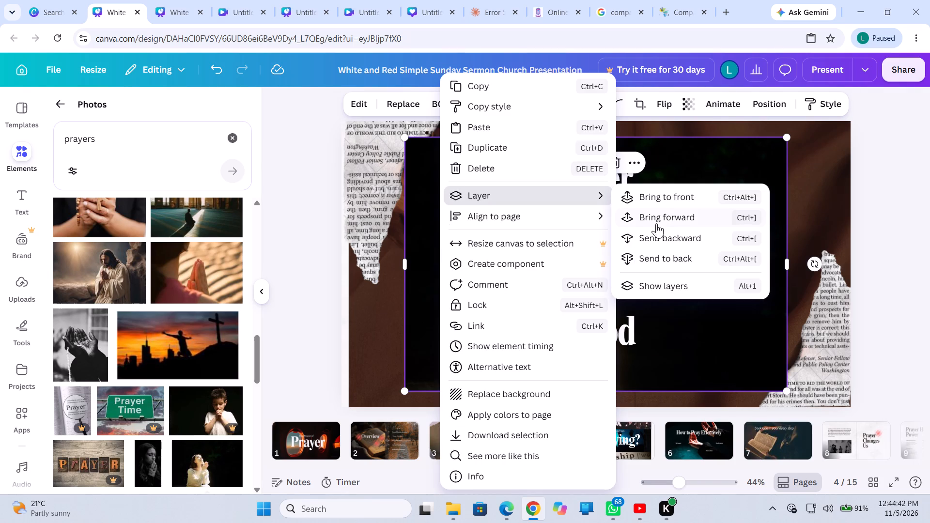
{"action": "left_click", "coordinate": [692, 241]}
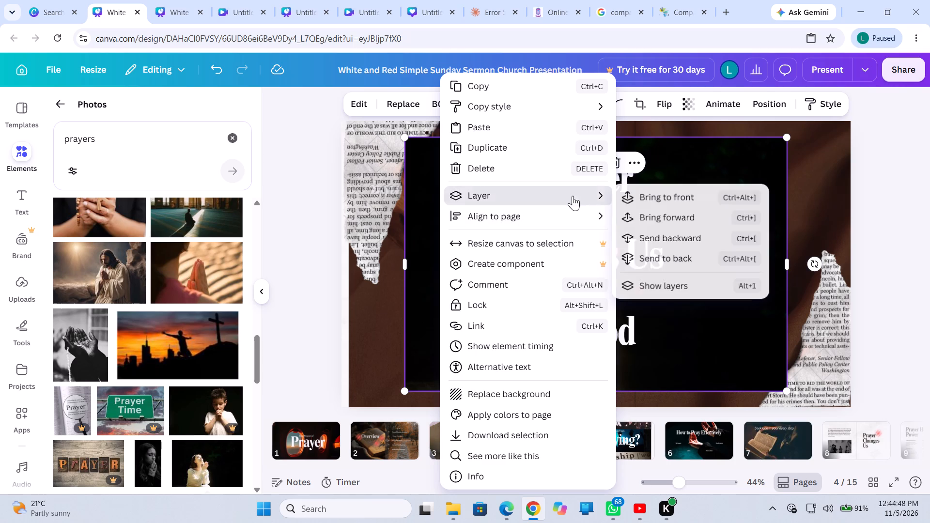
{"action": "left_click", "coordinate": [678, 234]}
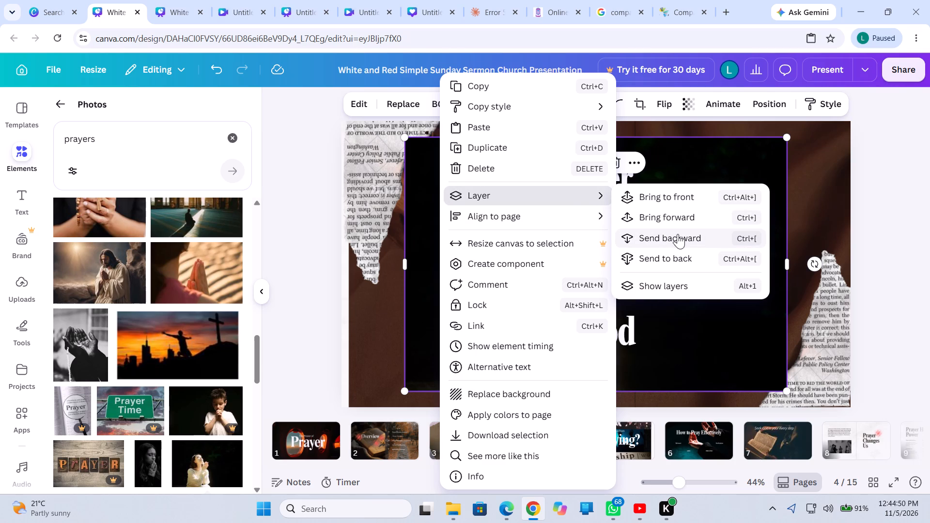
{"action": "left_click", "coordinate": [678, 234]}
{"action": "left_click", "coordinate": [678, 234]}
{"action": "left_click", "coordinate": [678, 234]}
{"action": "left_click", "coordinate": [678, 234]}
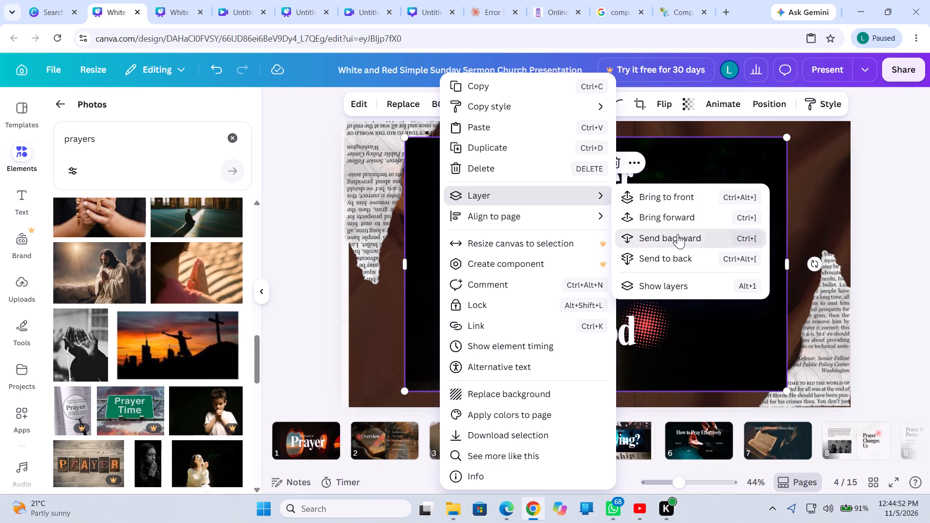
{"action": "left_click", "coordinate": [678, 234]}
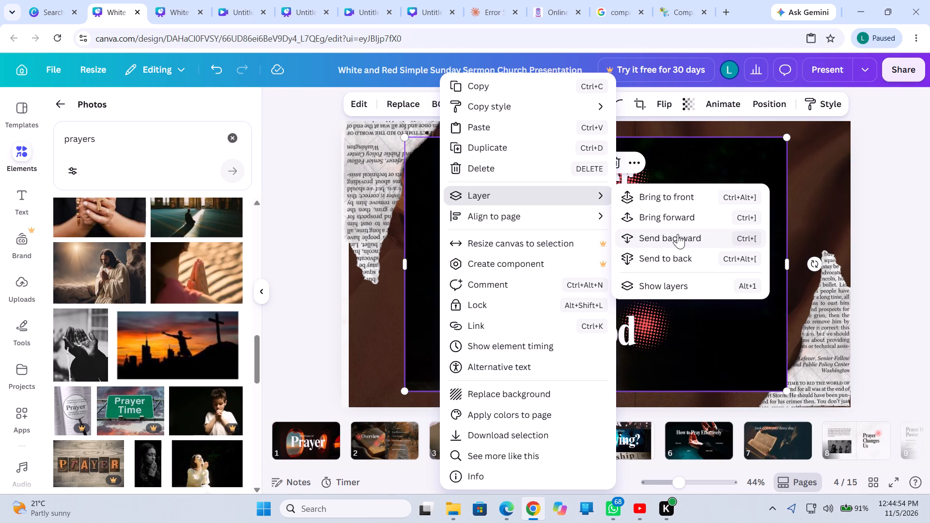
{"action": "left_click", "coordinate": [678, 234]}
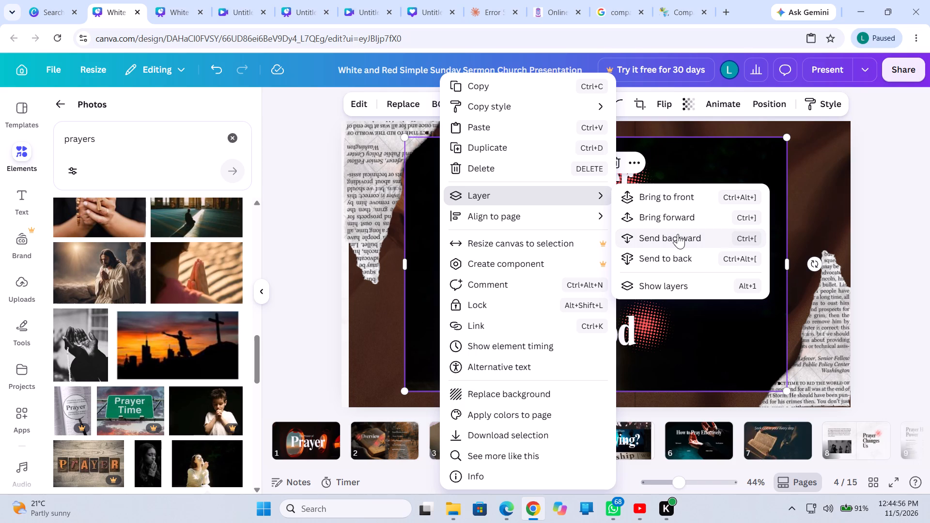
{"action": "left_click", "coordinate": [840, 166]}
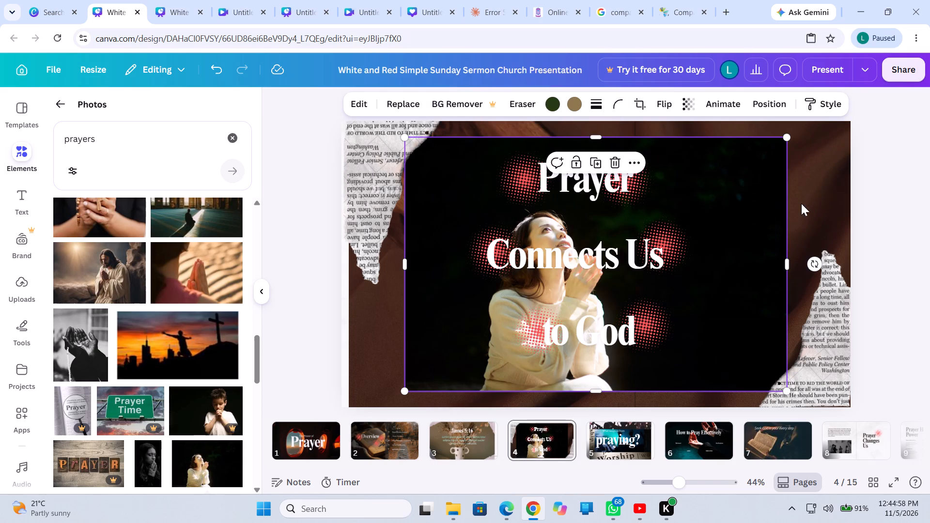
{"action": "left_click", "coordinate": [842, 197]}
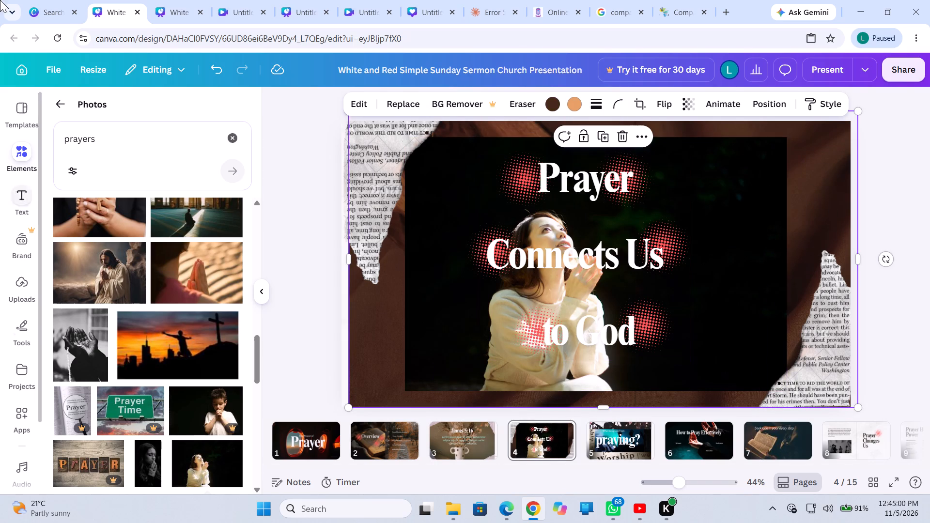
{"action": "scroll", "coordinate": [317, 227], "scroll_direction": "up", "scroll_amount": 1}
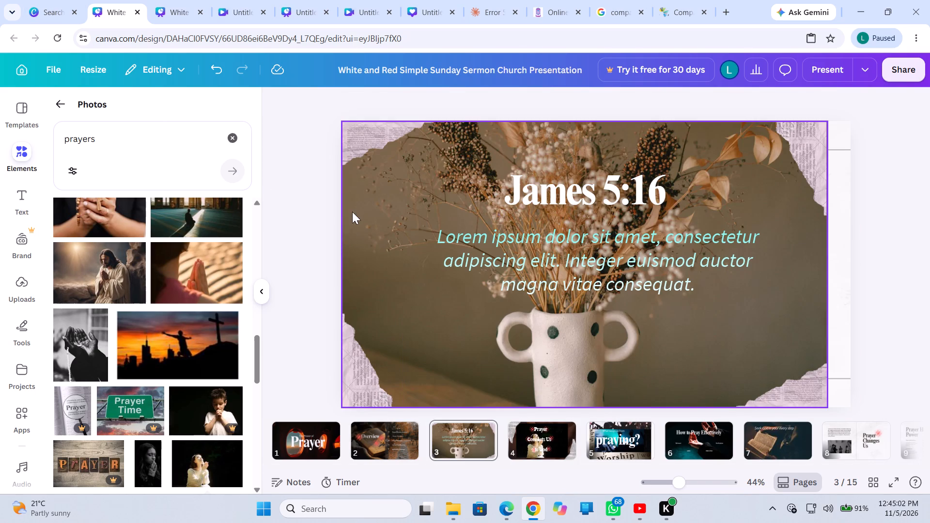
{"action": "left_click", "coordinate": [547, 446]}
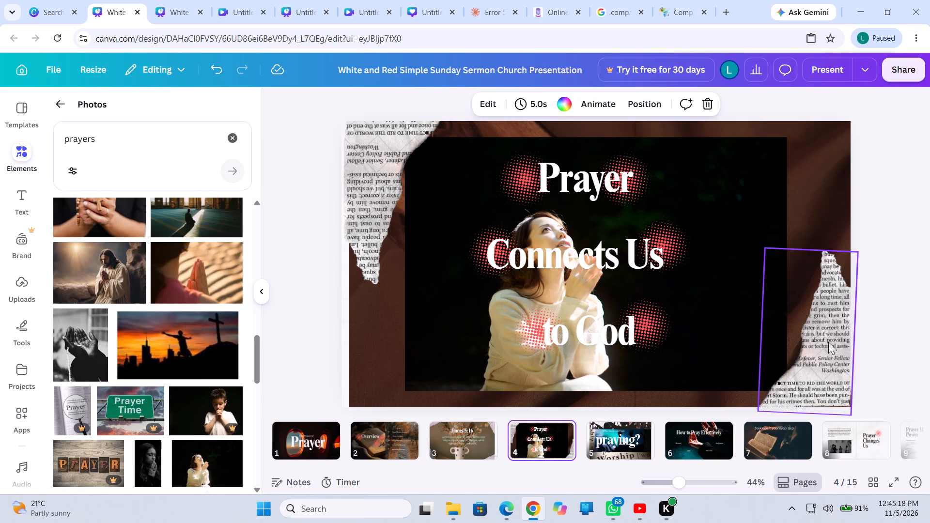
Copy the torn newspaper piece in slide 4's lower-right corner and paste a duplicate onto the slide.
{"action": "right_click", "coordinate": [815, 335]}
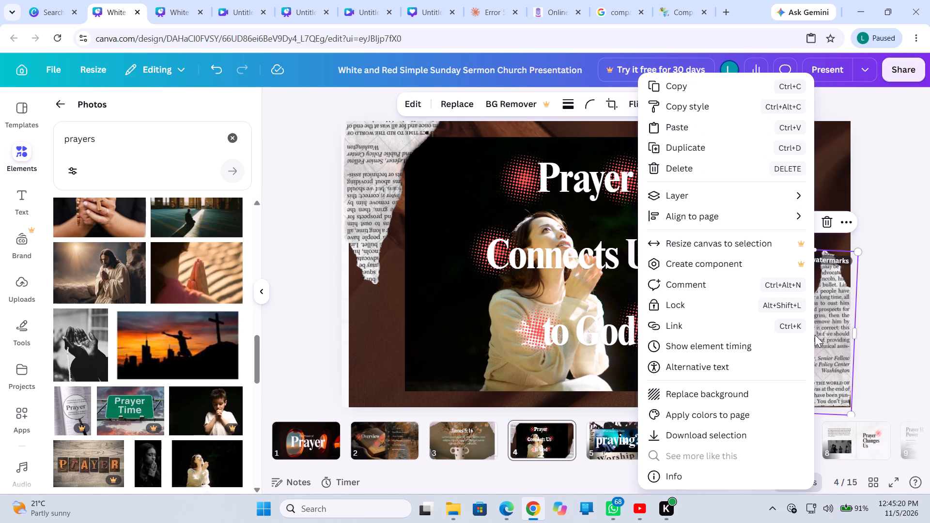
{"action": "left_click", "coordinate": [382, 308]}
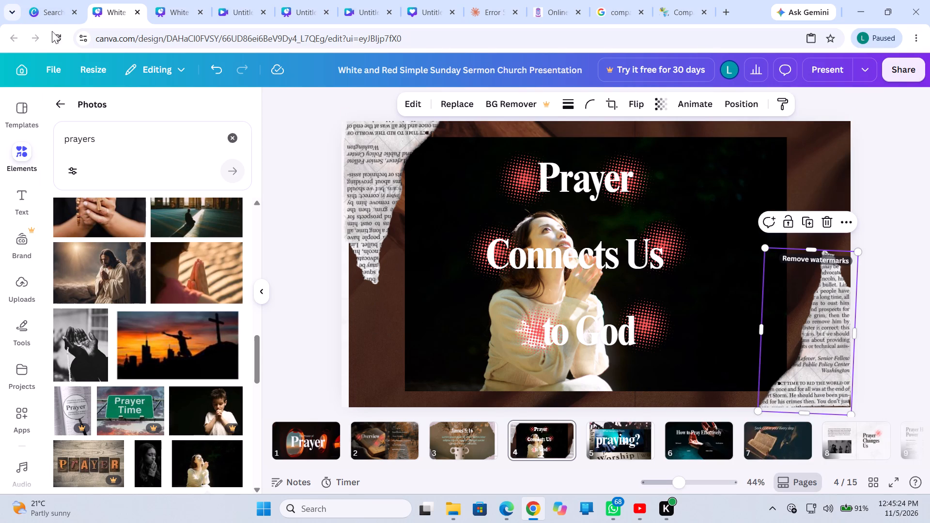
{"action": "right_click", "coordinate": [802, 306]}
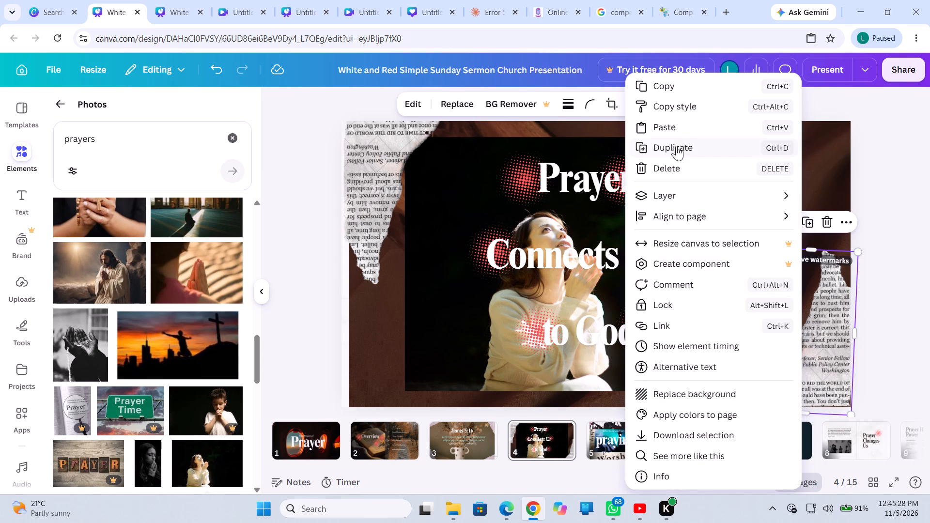
{"action": "left_click", "coordinate": [681, 86]}
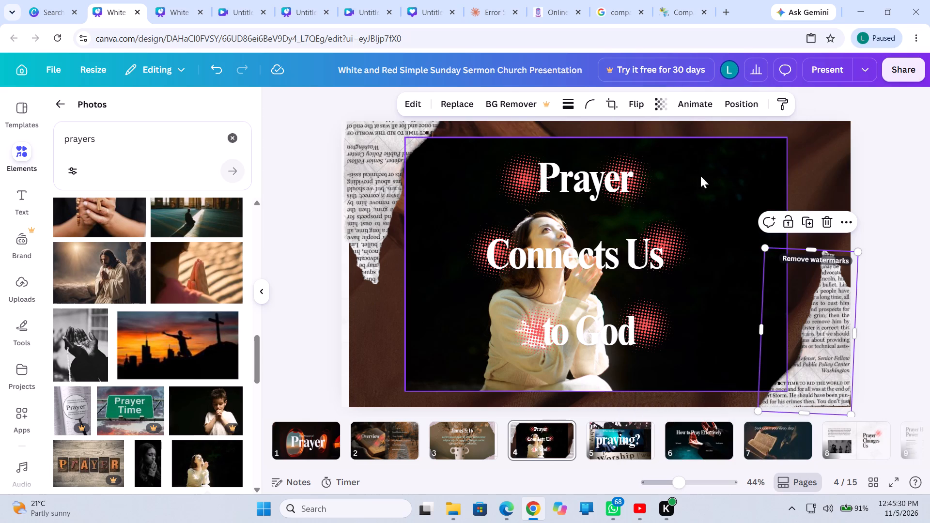
{"action": "right_click", "coordinate": [370, 329]}
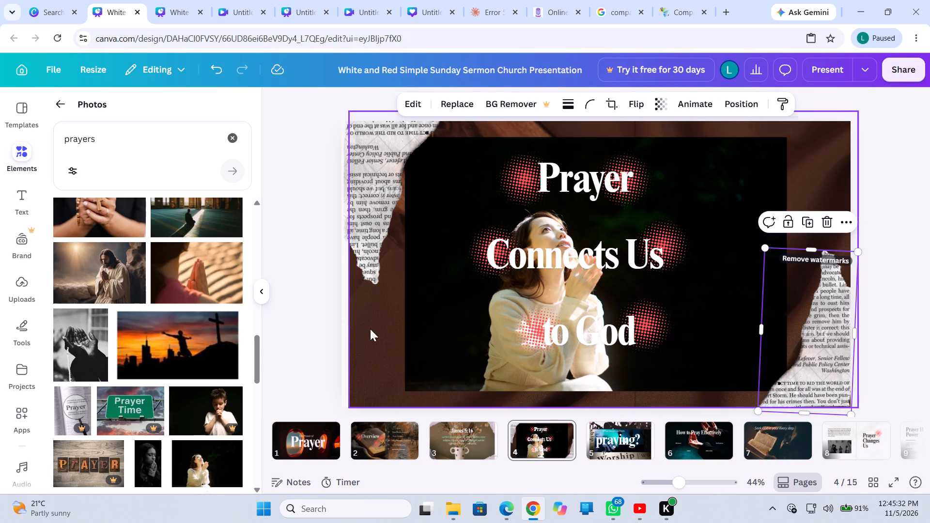
{"action": "left_click", "coordinate": [423, 125]}
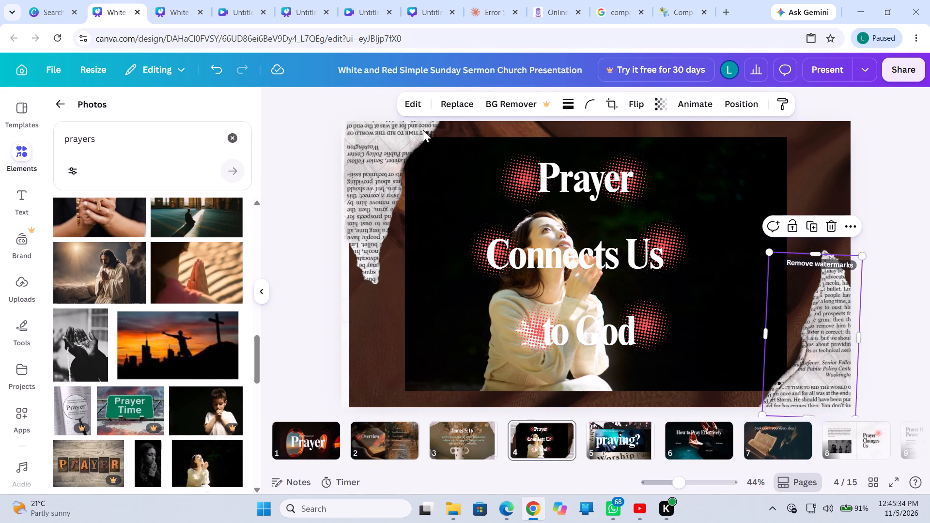
Rotate the pasted newspaper piece about a quarter turn counterclockwise and fit it into slide 4's upper-right corner.
{"action": "left_click_drag", "start_coordinate": [828, 296], "coordinate": [759, 245]}
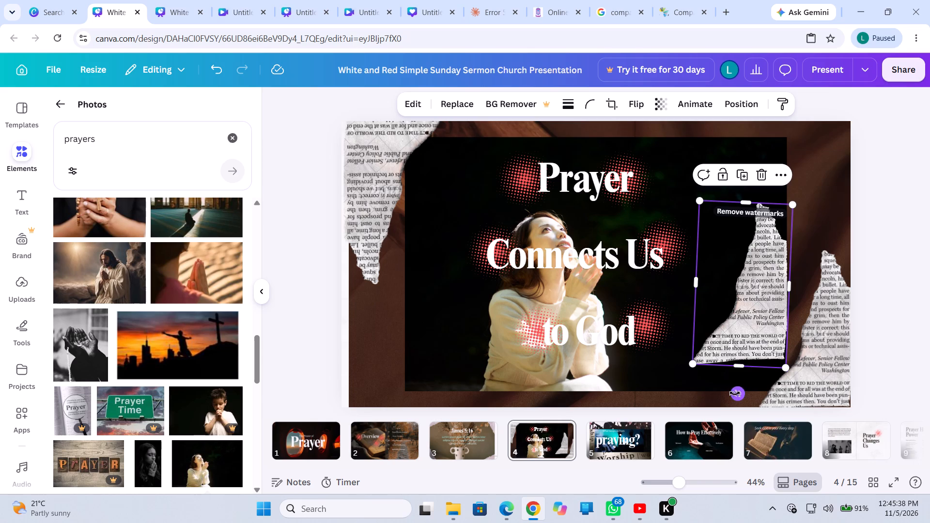
{"action": "left_click_drag", "start_coordinate": [735, 394], "coordinate": [777, 292]}
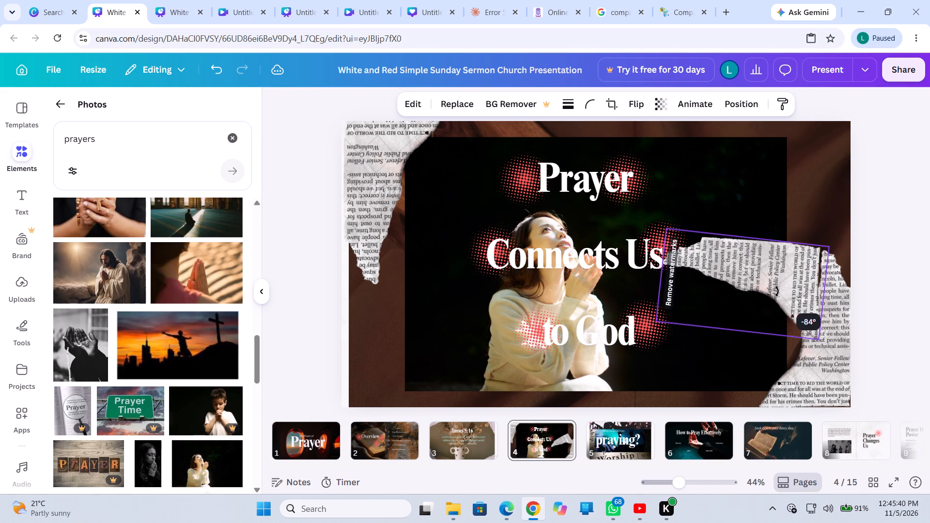
{"action": "left_click_drag", "start_coordinate": [777, 292], "coordinate": [777, 288]}
{"action": "left_click_drag", "start_coordinate": [762, 268], "coordinate": [790, 147]}
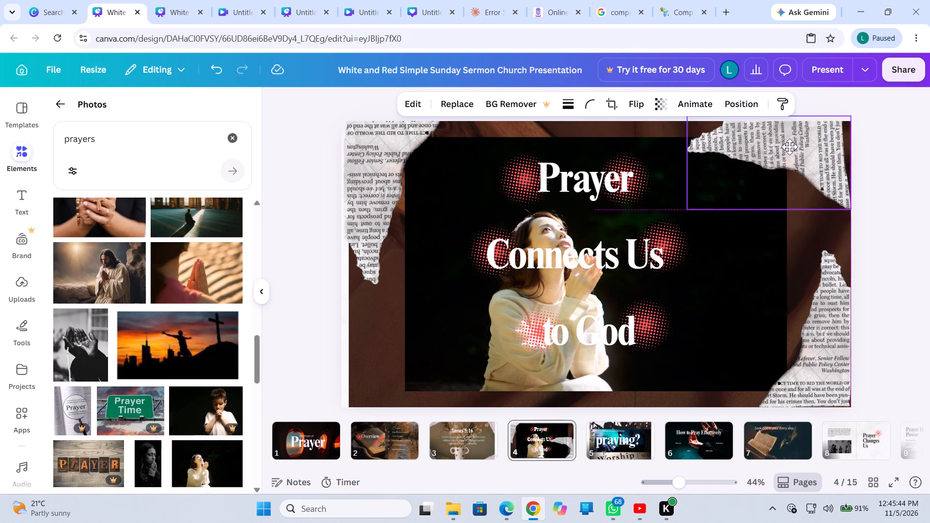
{"action": "left_click_drag", "start_coordinate": [790, 147], "coordinate": [796, 150]}
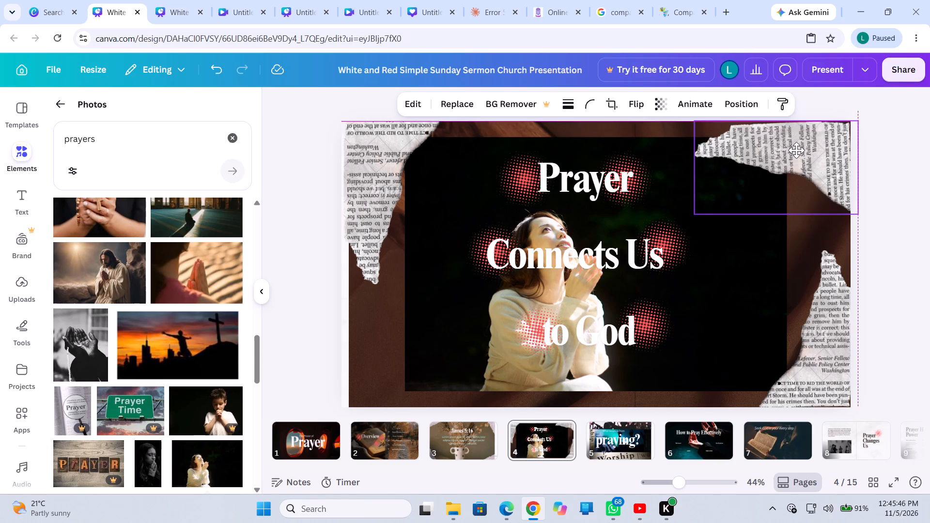
{"action": "left_click_drag", "start_coordinate": [796, 150], "coordinate": [798, 146]}
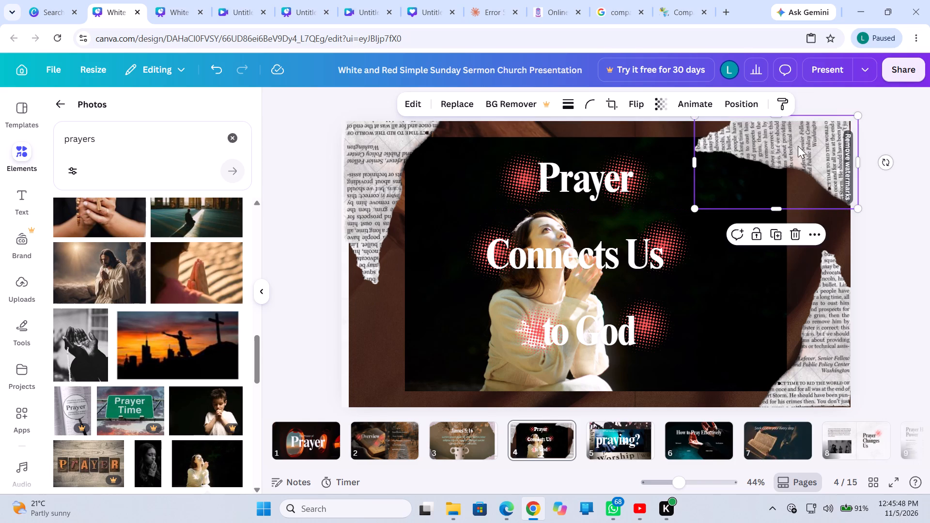
{"action": "left_click", "coordinate": [888, 160]}
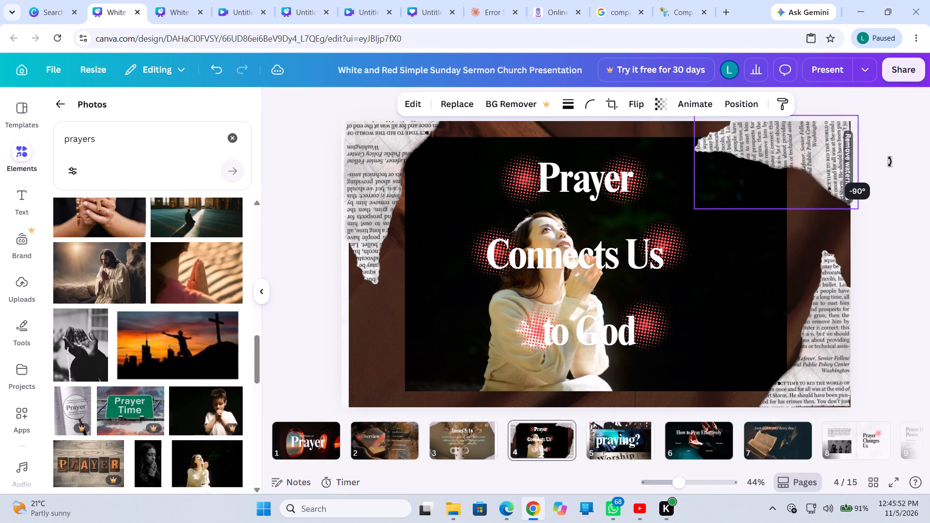
Paste another copy of the torn newspaper piece onto slide 4.
{"action": "left_click", "coordinate": [786, 308]}
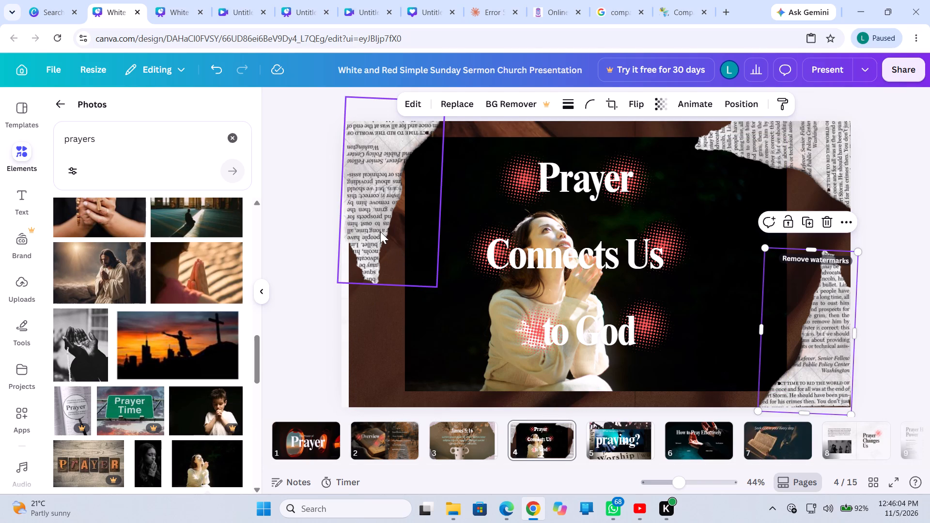
{"action": "right_click", "coordinate": [382, 319]}
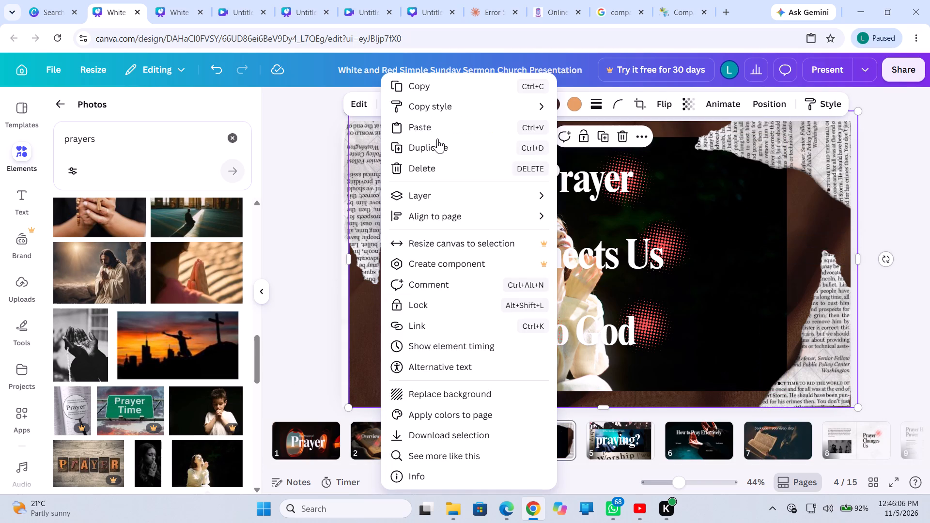
{"action": "left_click", "coordinate": [436, 131]}
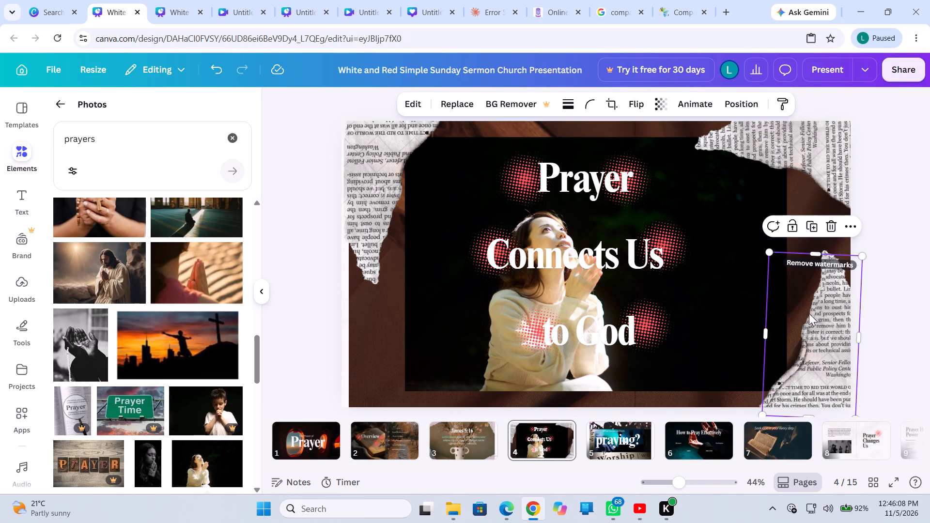
Rotate the new newspaper copy about a quarter turn clockwise and place it in slide 4's lower-left corner.
{"action": "left_click_drag", "start_coordinate": [820, 316], "coordinate": [432, 276]}
{"action": "left_click_drag", "start_coordinate": [503, 300], "coordinate": [440, 382]}
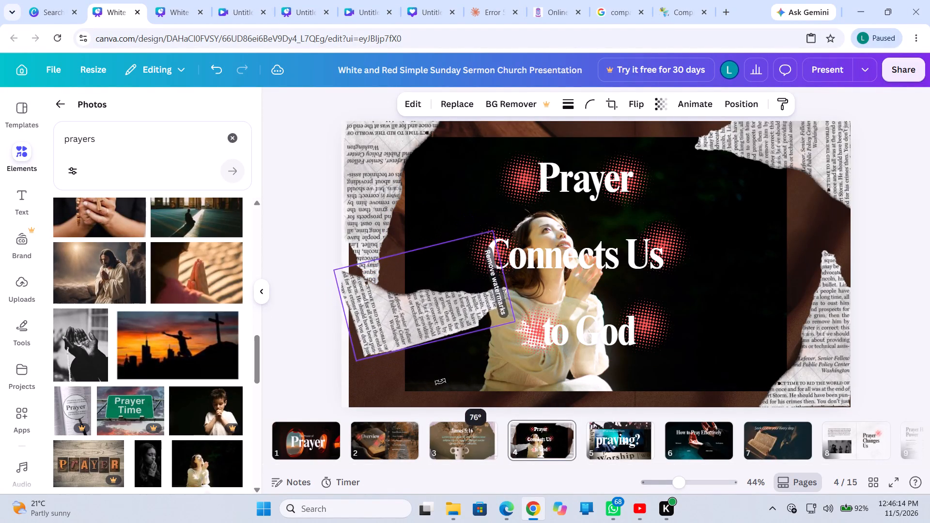
{"action": "left_click_drag", "start_coordinate": [440, 382], "coordinate": [424, 352]}
{"action": "left_click_drag", "start_coordinate": [416, 320], "coordinate": [413, 387]}
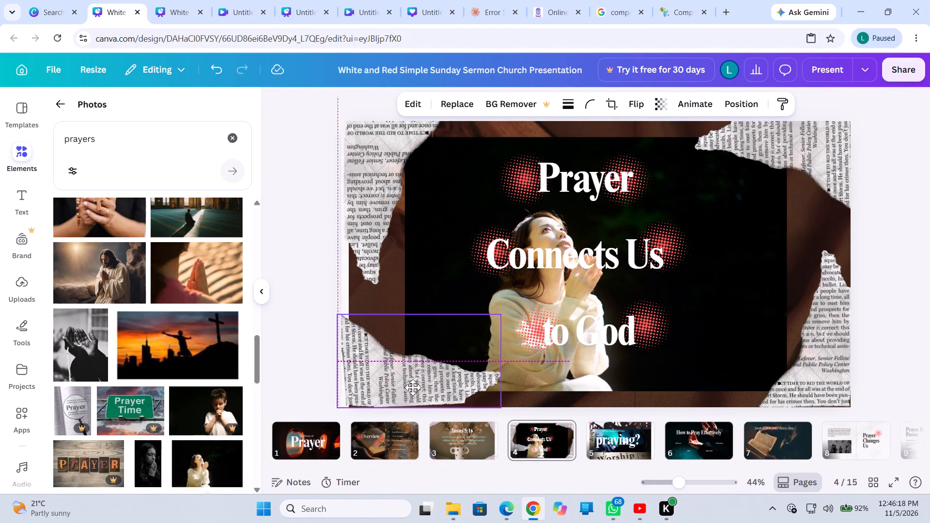
{"action": "left_click_drag", "start_coordinate": [413, 387], "coordinate": [412, 390]}
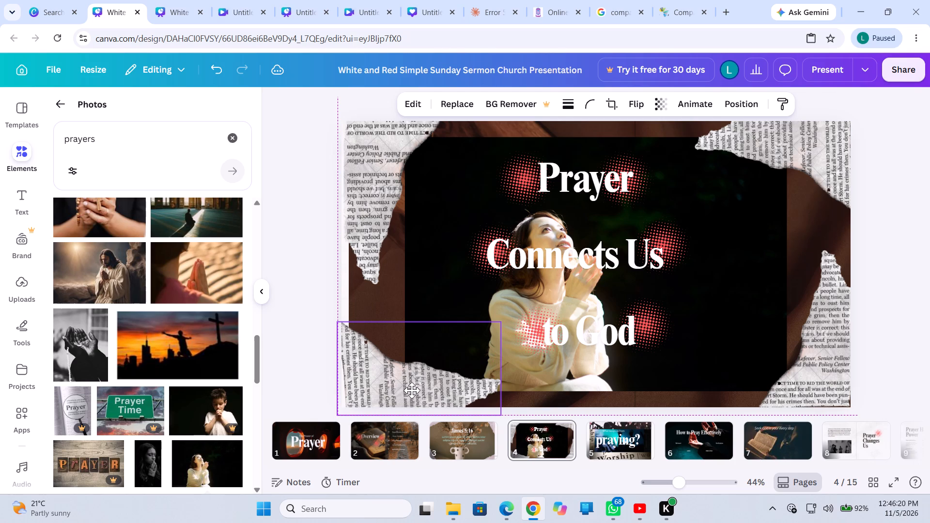
{"action": "left_click_drag", "start_coordinate": [412, 390], "coordinate": [415, 391]}
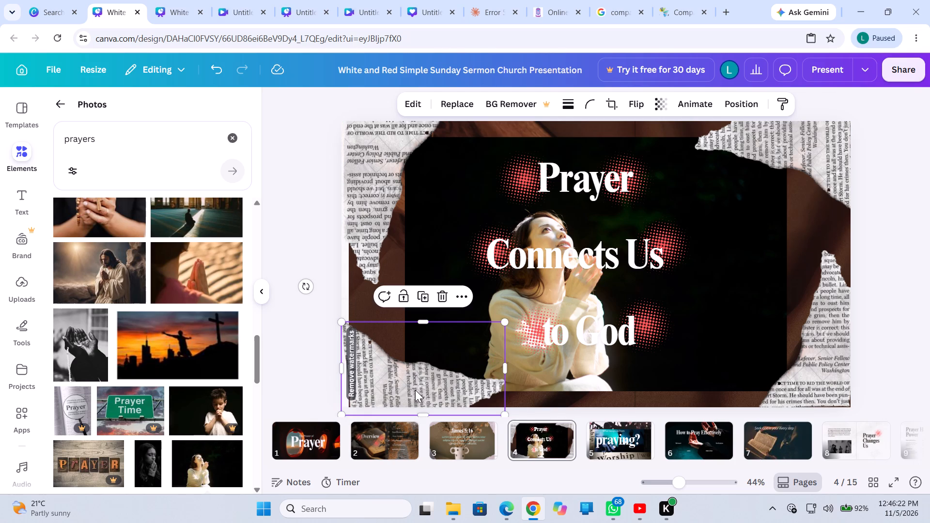
Shift the dark brown background photo slightly left and down so it covers slide 4's left edge.
{"action": "left_click", "coordinate": [382, 359]}
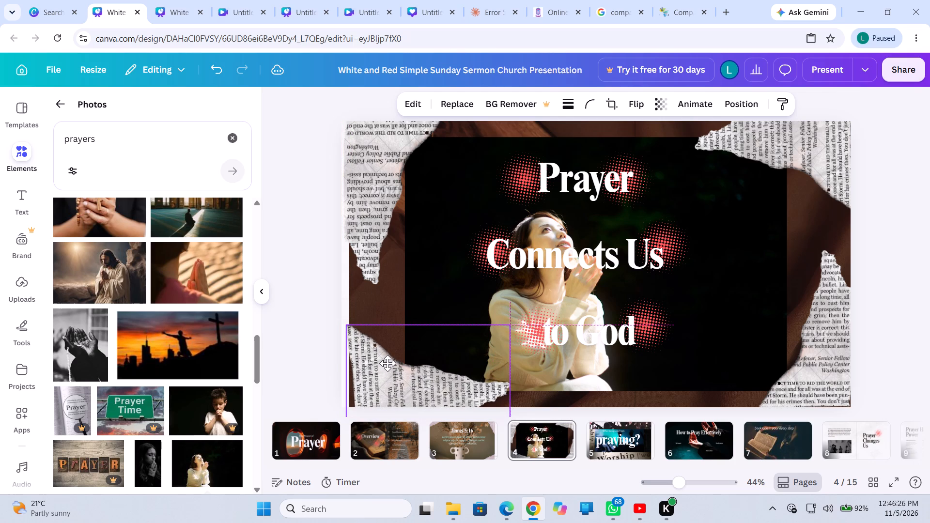
{"action": "left_click_drag", "start_coordinate": [382, 359], "coordinate": [380, 355]}
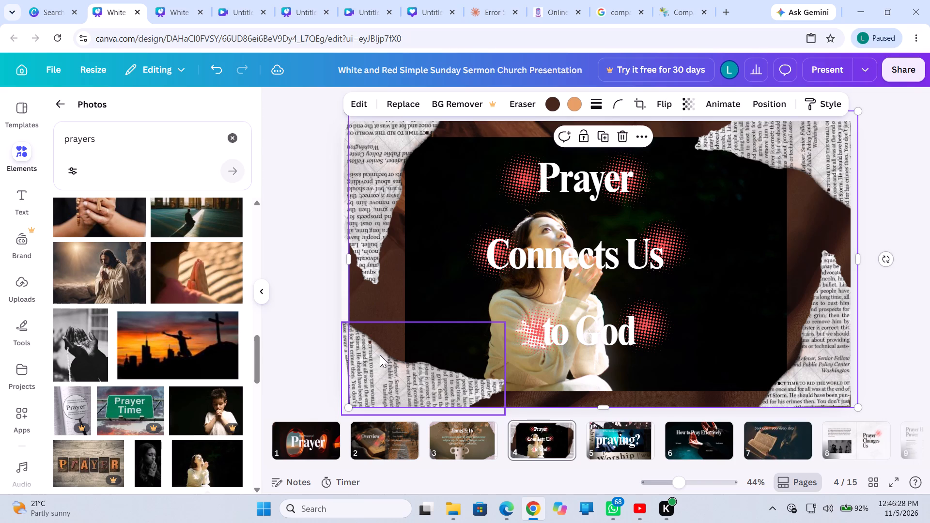
{"action": "left_click_drag", "start_coordinate": [380, 355], "coordinate": [368, 348]}
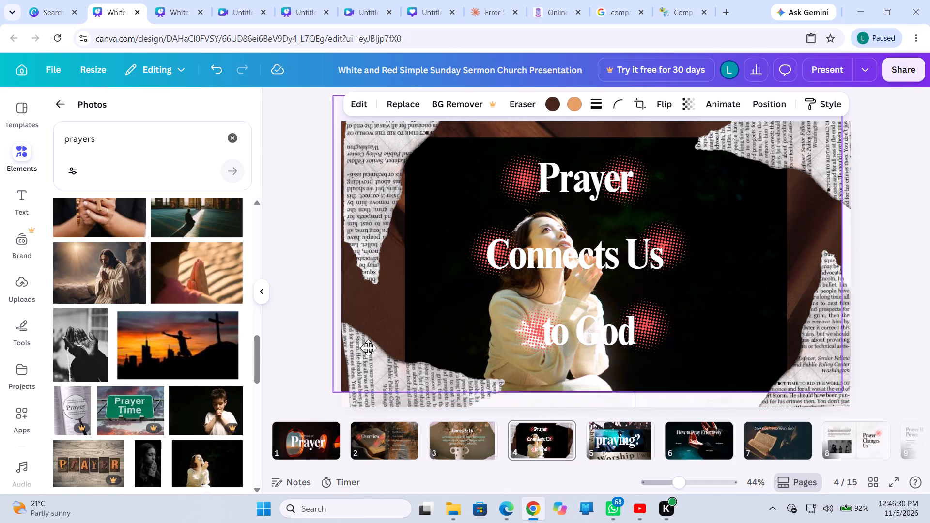
{"action": "left_click_drag", "start_coordinate": [368, 348], "coordinate": [373, 364]}
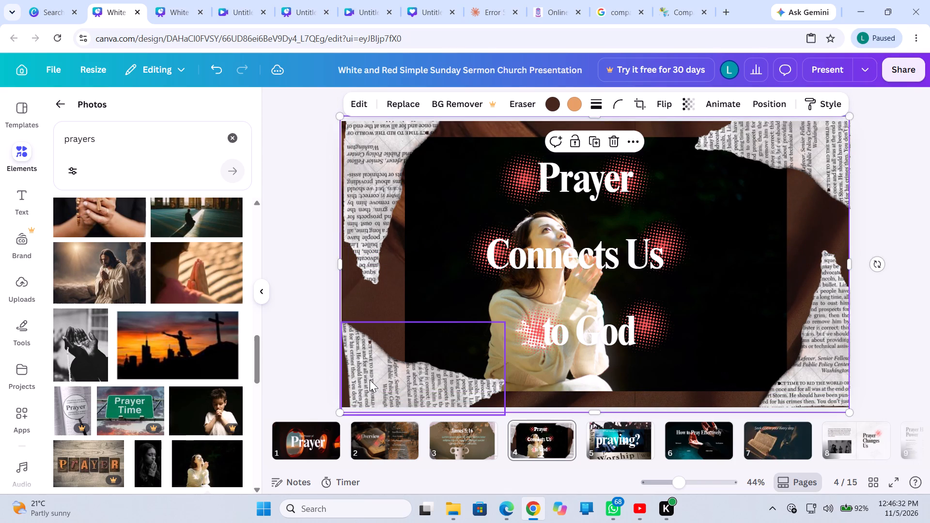
Nudge the lower-left newspaper piece slightly further left so it sits tightly in slide 4's corner.
{"action": "left_click", "coordinate": [371, 379]}
{"action": "left_click_drag", "start_coordinate": [380, 378], "coordinate": [369, 370]}
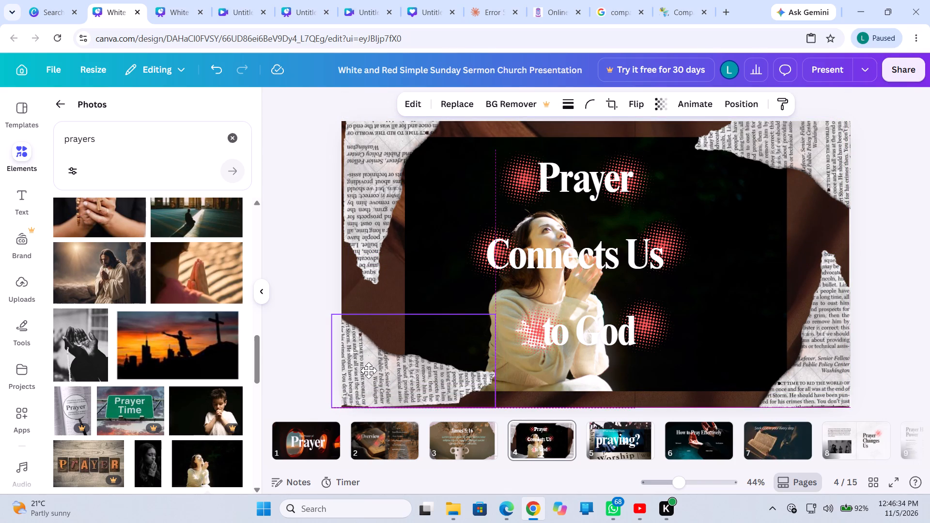
{"action": "left_click_drag", "start_coordinate": [369, 370], "coordinate": [370, 373]}
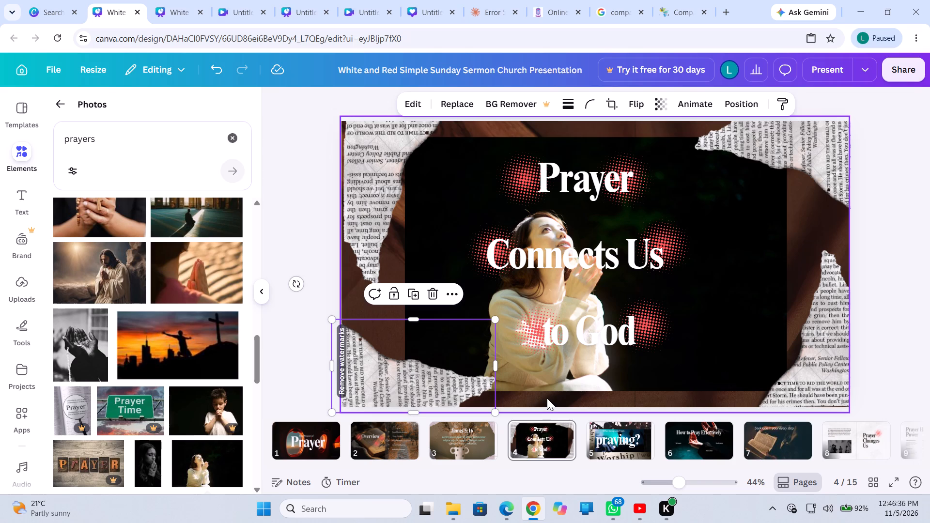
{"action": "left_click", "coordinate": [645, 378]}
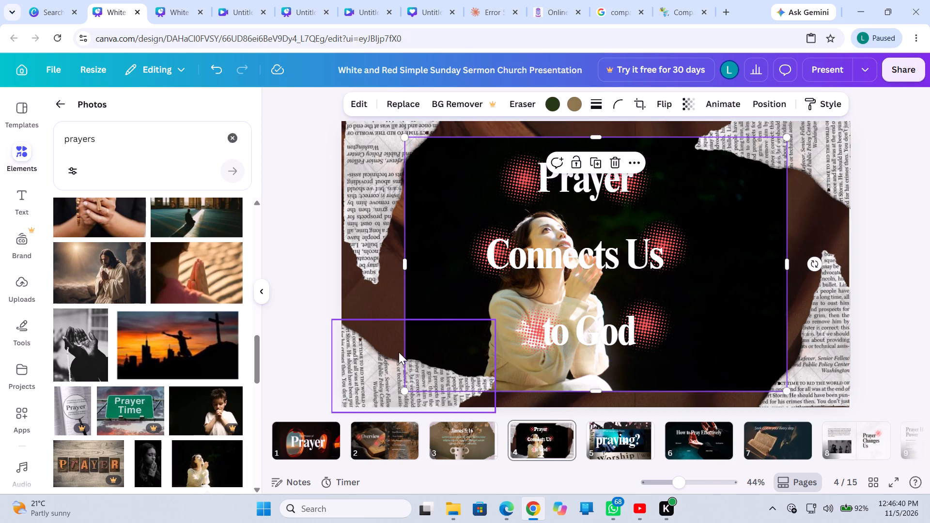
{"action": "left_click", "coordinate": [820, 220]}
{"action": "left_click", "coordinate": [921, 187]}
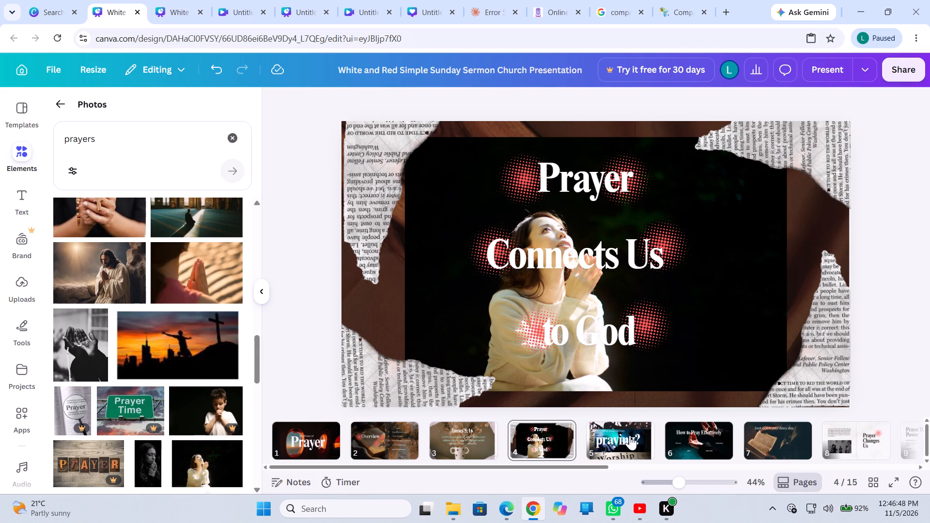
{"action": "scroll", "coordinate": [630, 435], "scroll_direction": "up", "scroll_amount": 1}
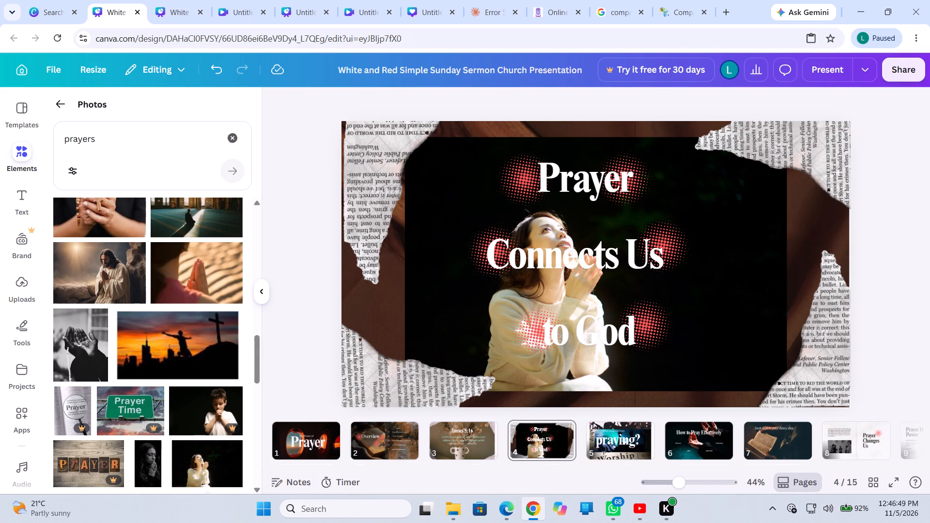
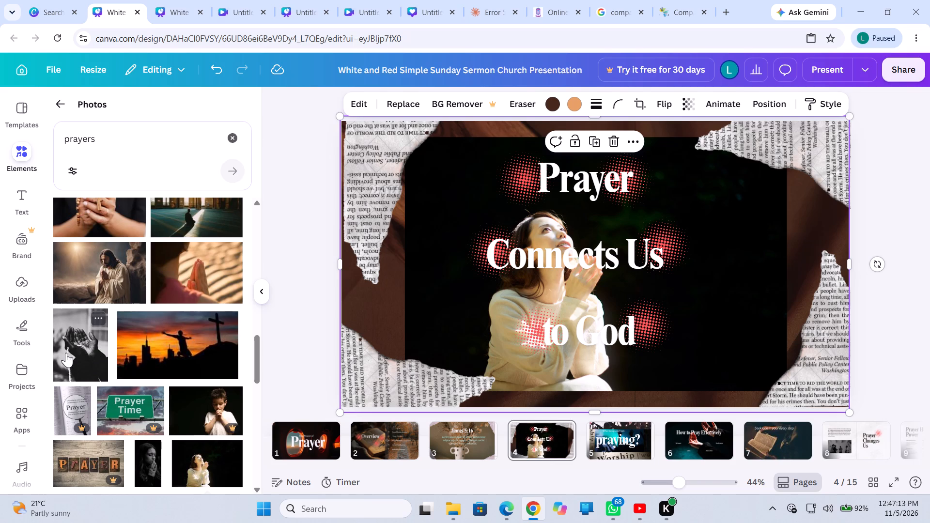
Add the black-and-white photo of the praying woman at slide 4's right edge, layered behind the newspaper pieces.
{"action": "scroll", "coordinate": [66, 353], "scroll_direction": "down", "scroll_amount": 1}
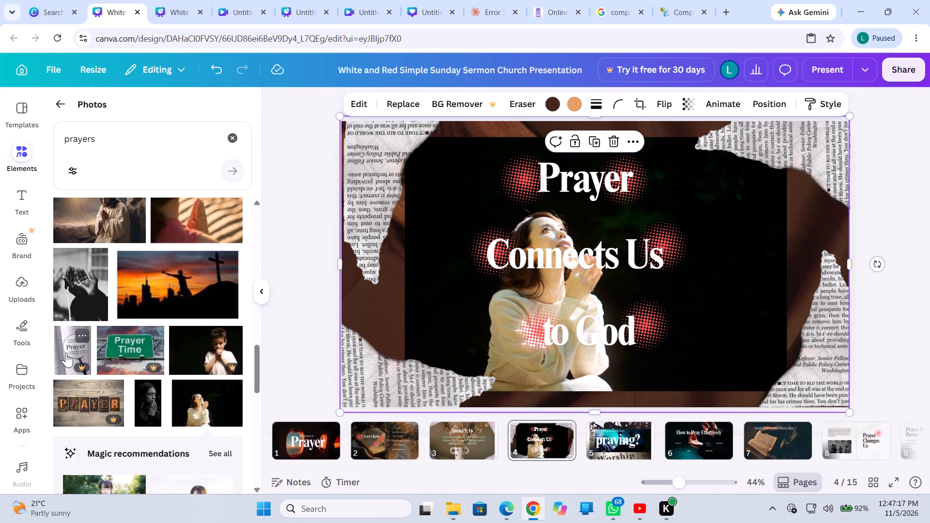
{"action": "left_click", "coordinate": [147, 407]}
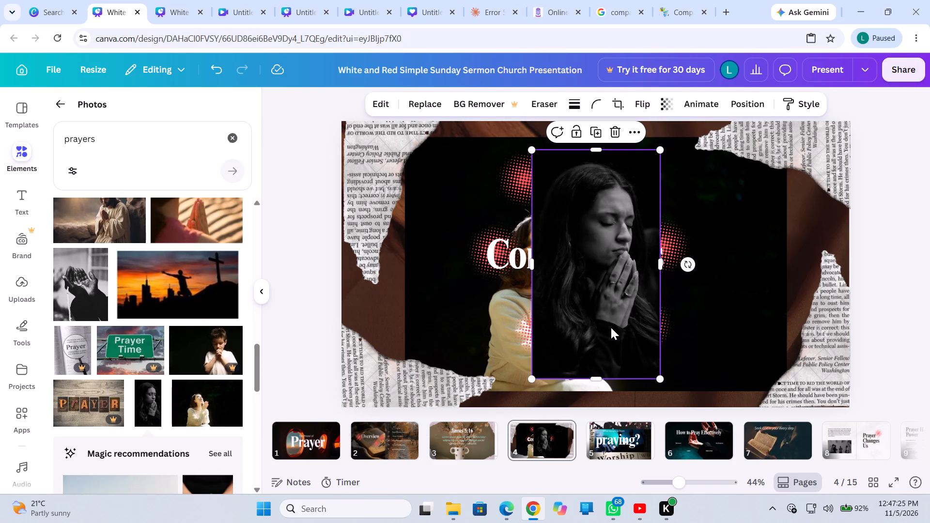
{"action": "left_click_drag", "start_coordinate": [599, 308], "coordinate": [799, 299]}
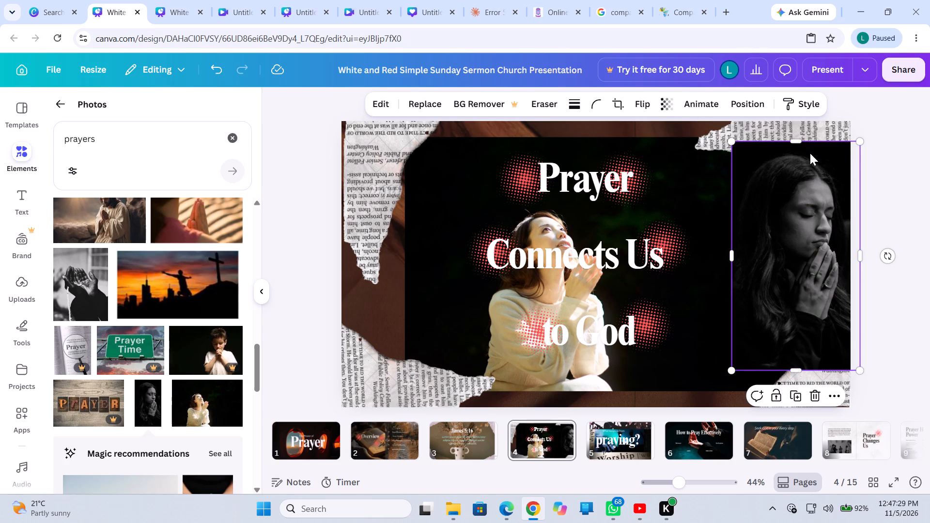
{"action": "right_click", "coordinate": [810, 153]}
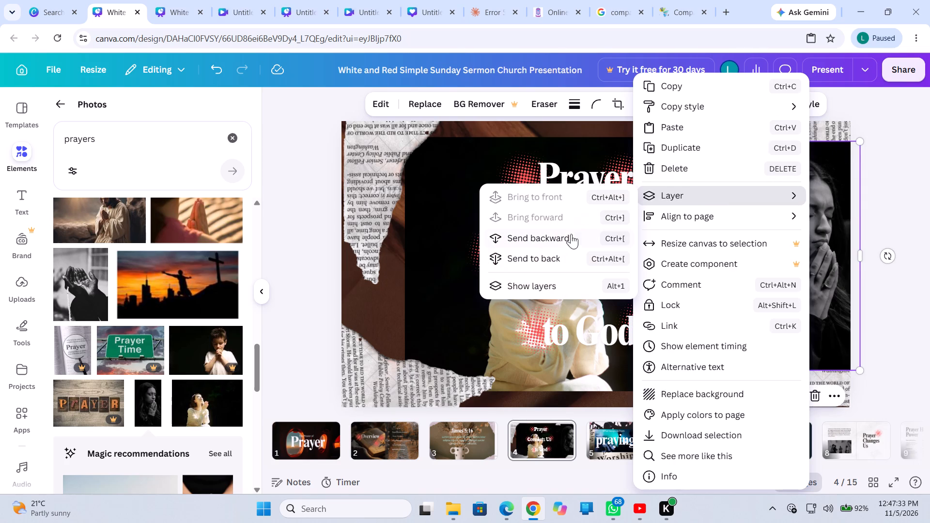
{"action": "left_click", "coordinate": [566, 241]}
{"action": "left_click", "coordinate": [566, 241]}
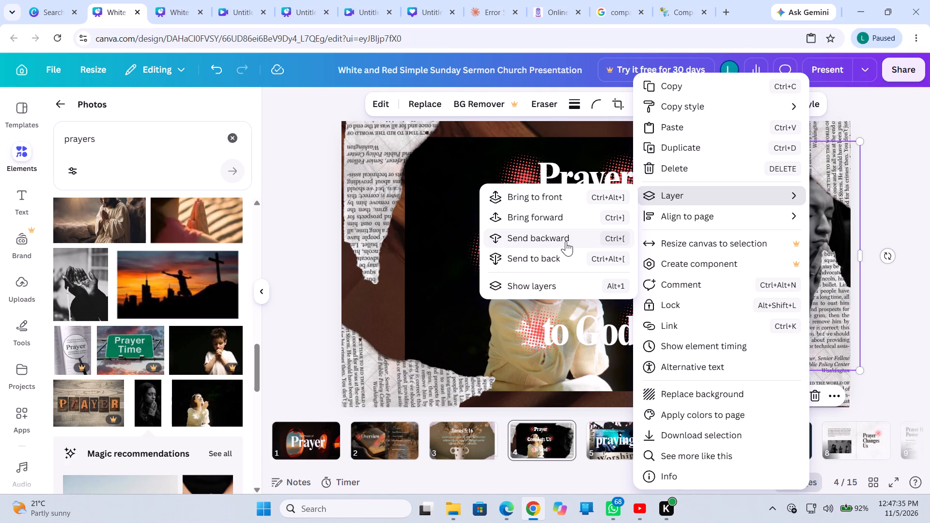
{"action": "left_click", "coordinate": [566, 241]}
{"action": "left_click", "coordinate": [850, 215]}
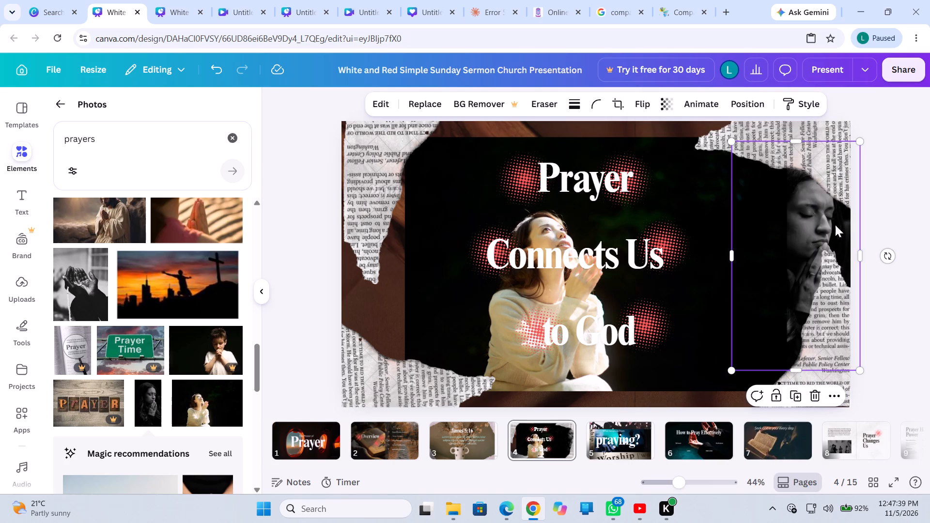
{"action": "left_click", "coordinate": [903, 129]}
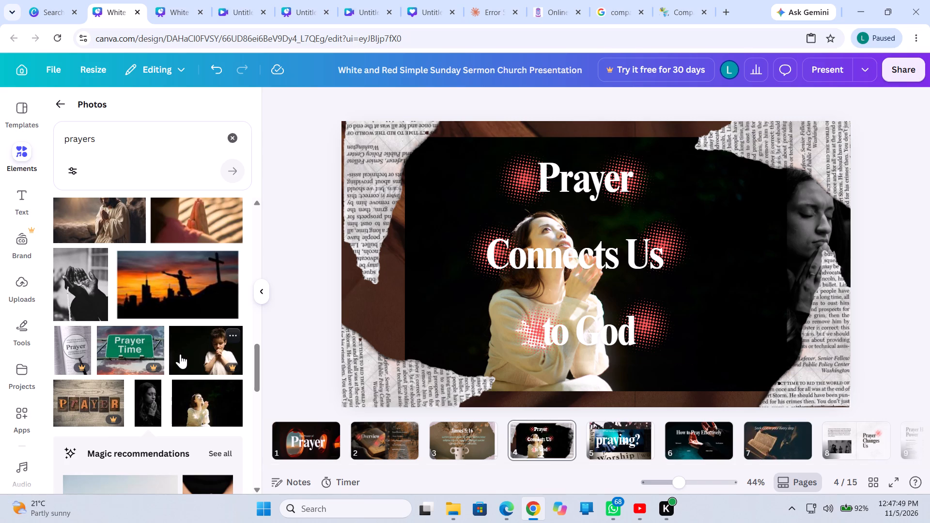
Add the same black-and-white praying woman photo at slide 4's left edge, layered behind the newspaper pieces.
{"action": "left_click", "coordinate": [154, 397]}
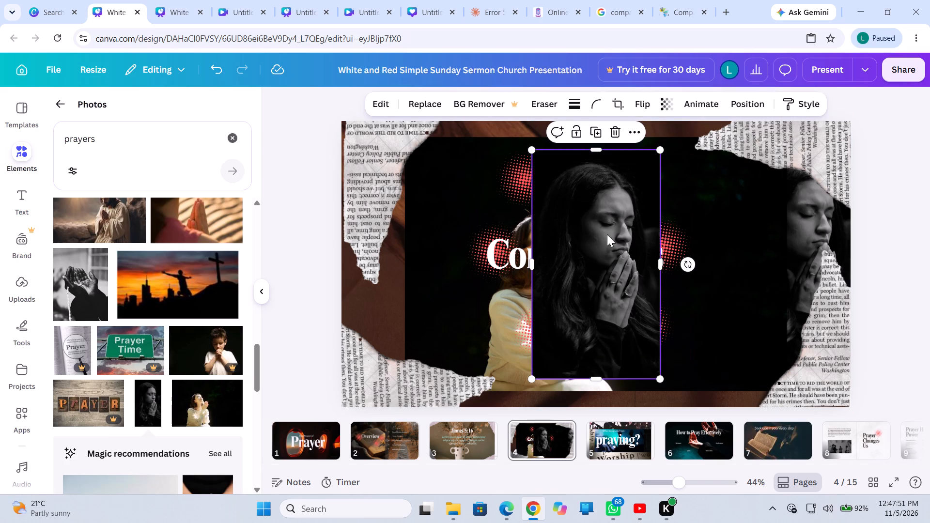
{"action": "left_click_drag", "start_coordinate": [607, 234], "coordinate": [404, 240]}
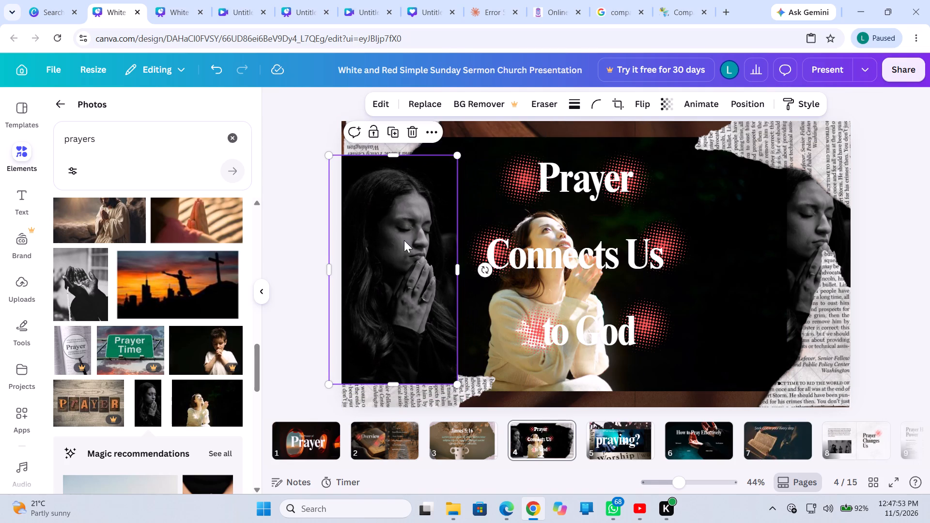
{"action": "right_click", "coordinate": [419, 209]}
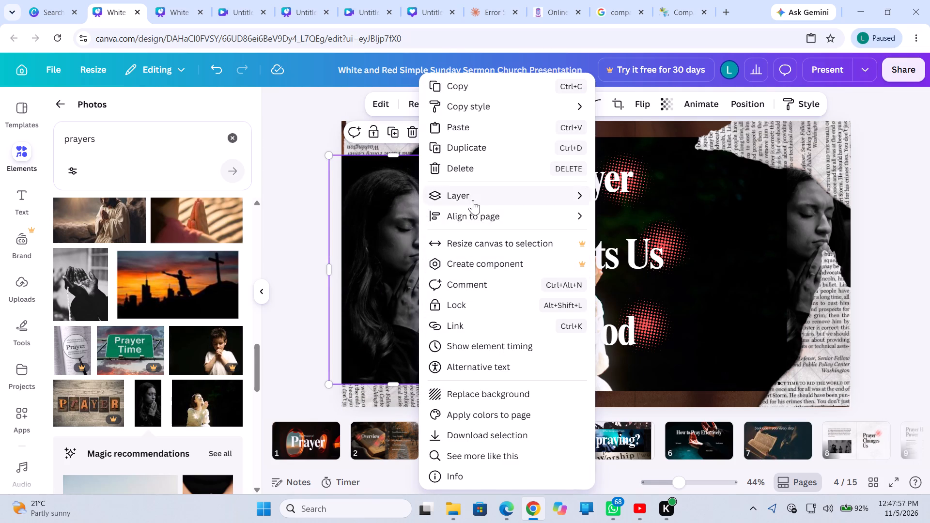
{"action": "left_click", "coordinate": [642, 238]}
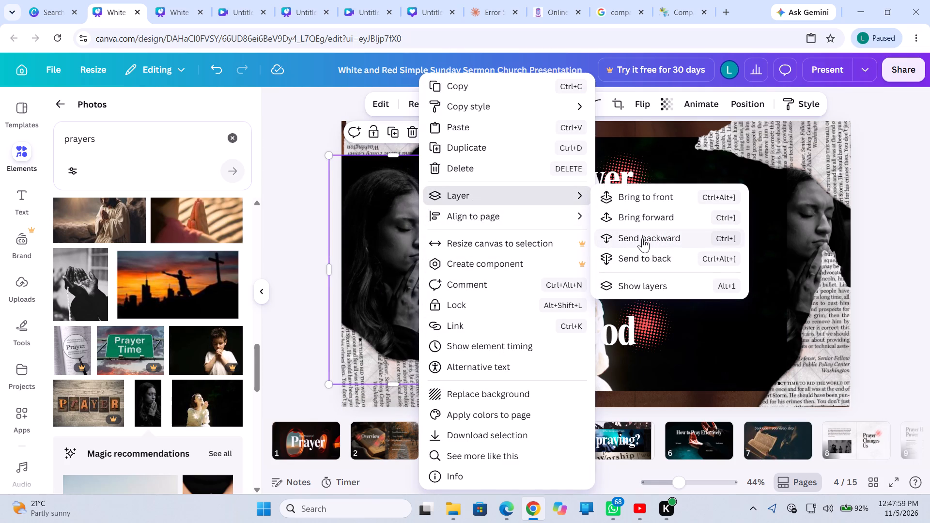
{"action": "left_click", "coordinate": [642, 238]}
{"action": "left_click", "coordinate": [642, 238]}
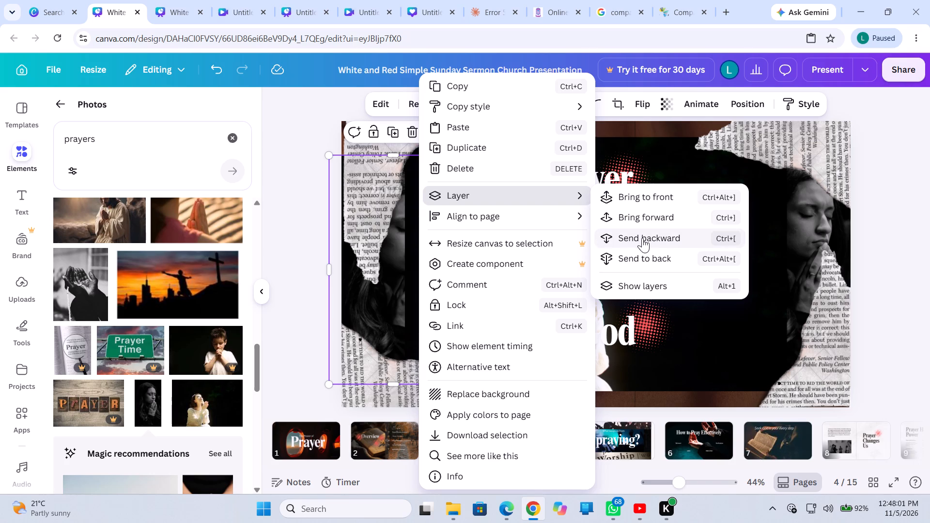
{"action": "left_click", "coordinate": [643, 214]}
{"action": "left_click", "coordinate": [409, 267]}
{"action": "left_click", "coordinate": [516, 210]}
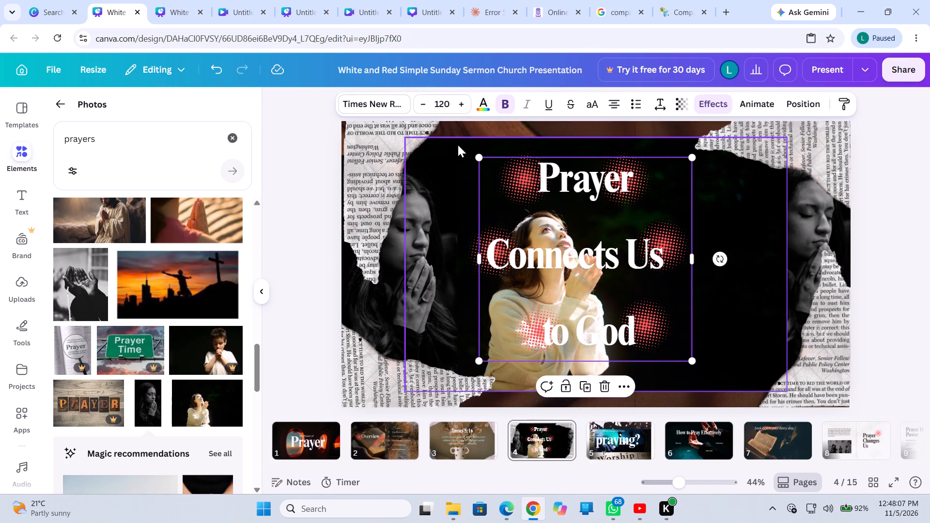
{"action": "left_click", "coordinate": [518, 123]}
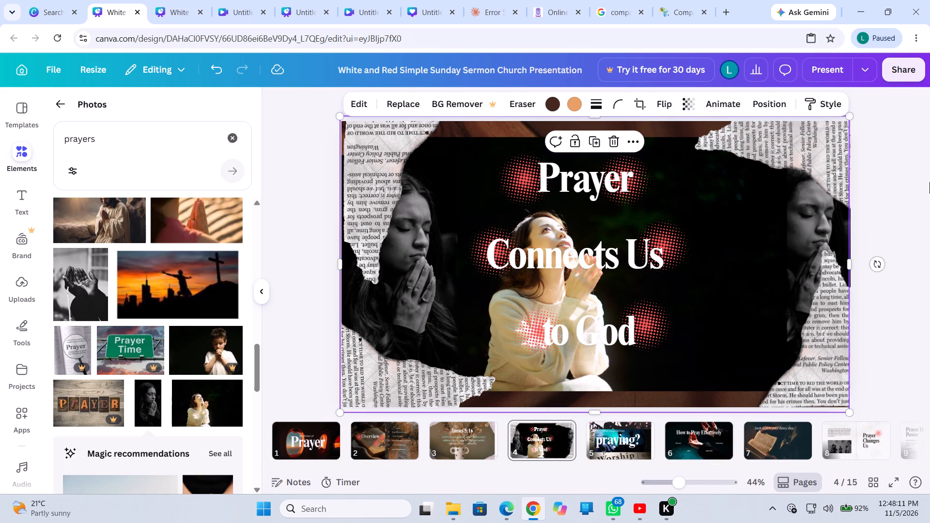
{"action": "left_click", "coordinate": [913, 158]}
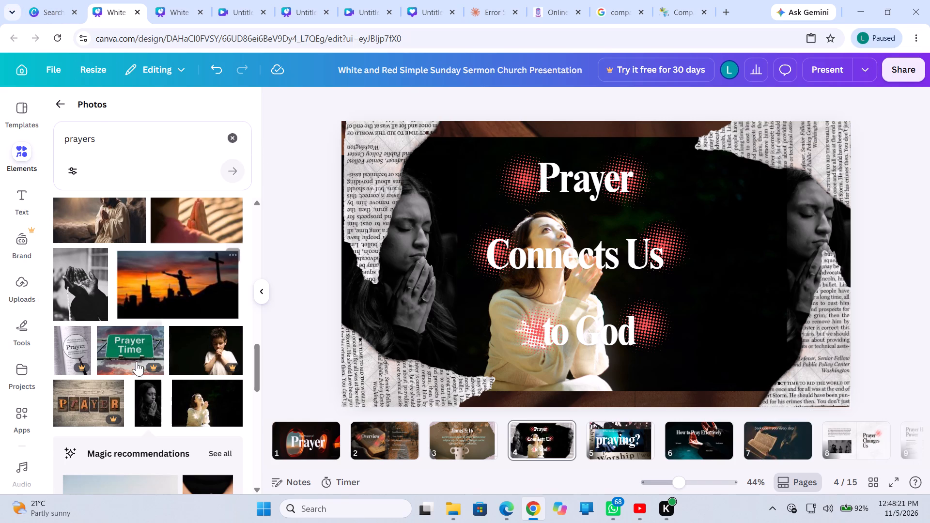
Add the black-and-white photo of raised praying hands to slide 4 and shrink it to a thin strip beside the "Prayer" title line.
{"action": "left_click", "coordinate": [89, 292]}
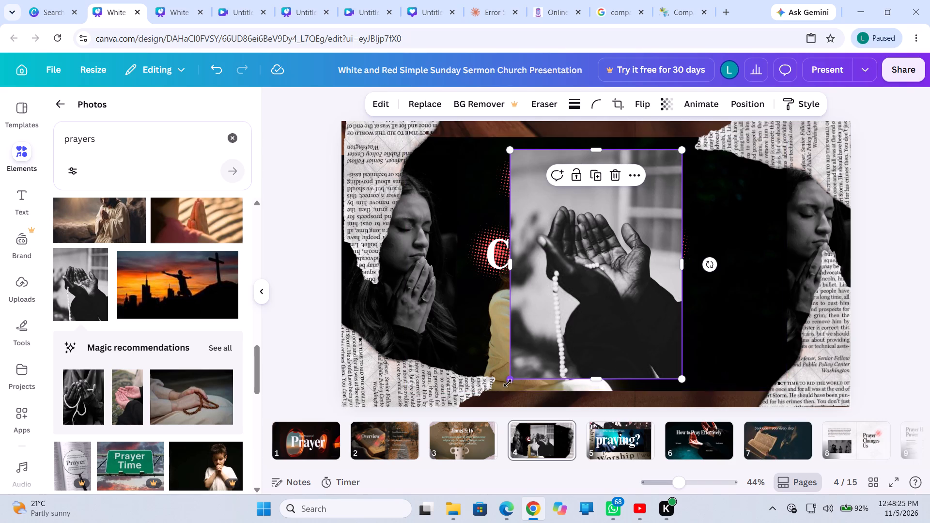
{"action": "left_click_drag", "start_coordinate": [509, 380], "coordinate": [609, 203]}
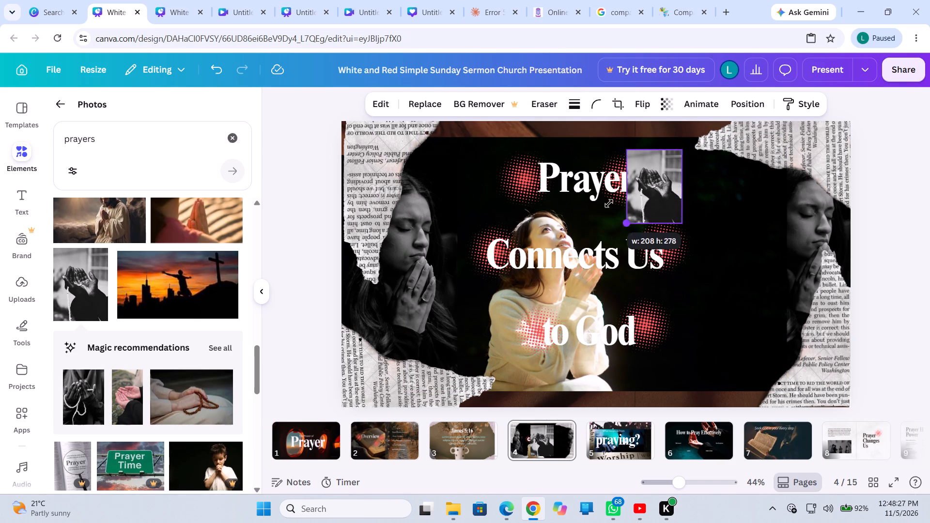
{"action": "left_click_drag", "start_coordinate": [609, 203], "coordinate": [618, 172]}
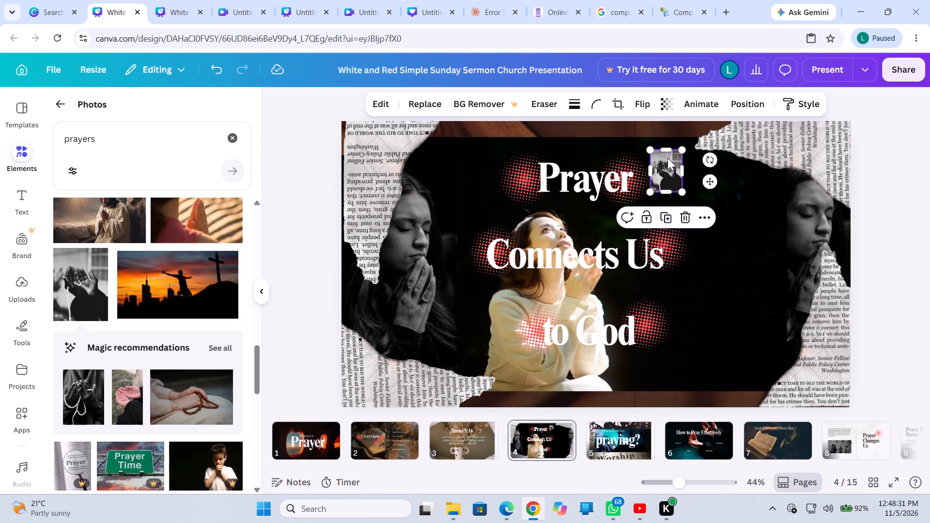
{"action": "left_click_drag", "start_coordinate": [680, 148], "coordinate": [677, 168]}
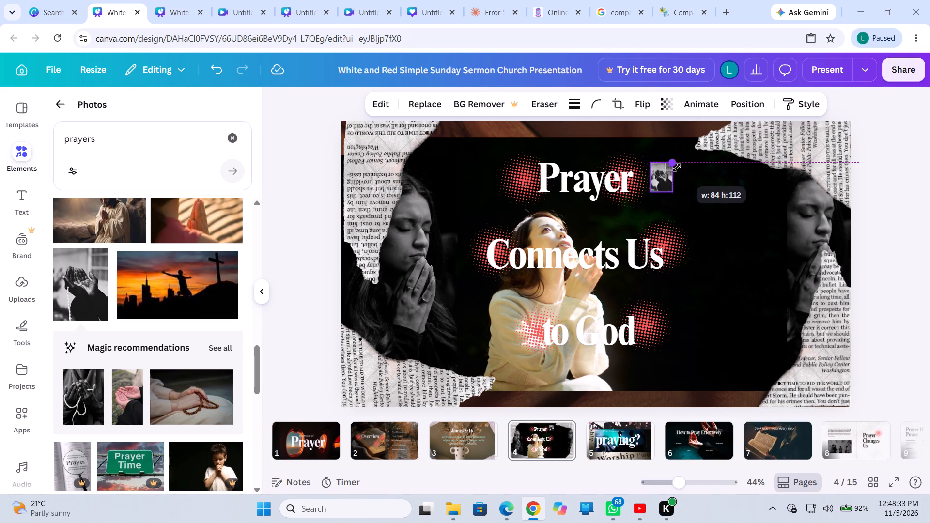
{"action": "left_click_drag", "start_coordinate": [677, 168], "coordinate": [674, 177]}
{"action": "left_click_drag", "start_coordinate": [666, 181], "coordinate": [676, 176]}
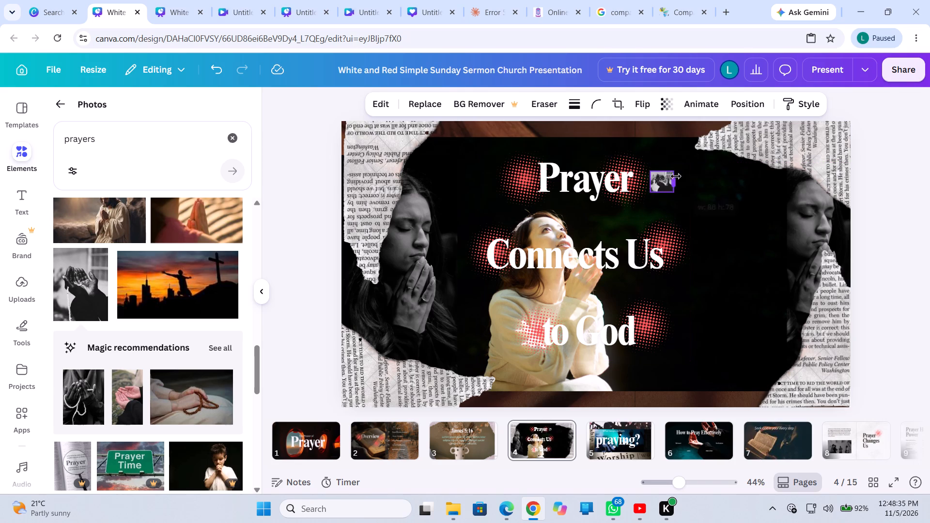
{"action": "left_click_drag", "start_coordinate": [676, 176], "coordinate": [733, 175]}
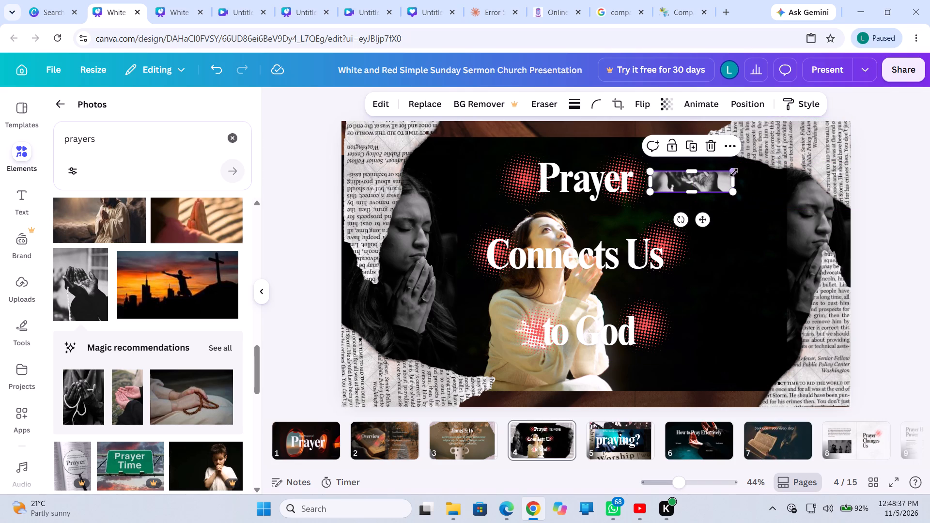
{"action": "left_click_drag", "start_coordinate": [731, 172], "coordinate": [720, 191]}
{"action": "left_click_drag", "start_coordinate": [700, 188], "coordinate": [698, 199]}
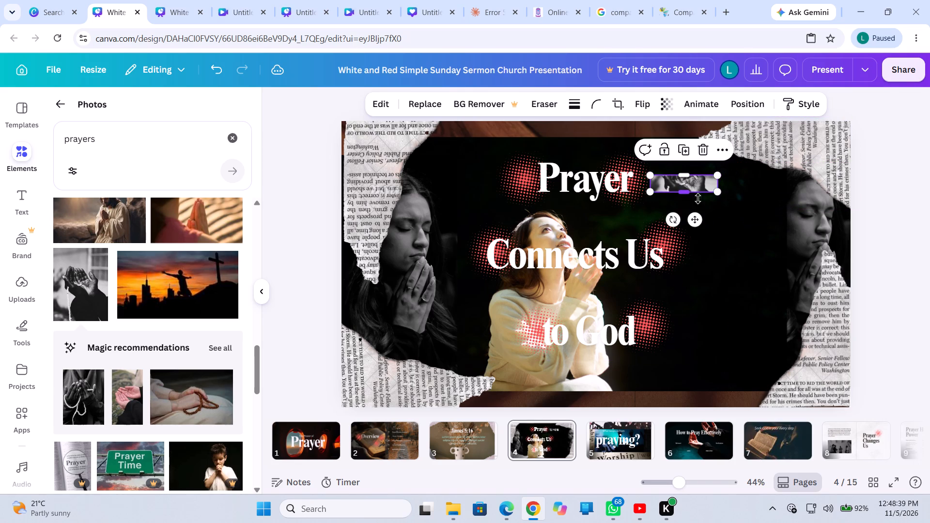
{"action": "left_click_drag", "start_coordinate": [698, 199], "coordinate": [684, 186]}
{"action": "left_click_drag", "start_coordinate": [689, 180], "coordinate": [676, 206]}
{"action": "left_click_drag", "start_coordinate": [675, 196], "coordinate": [672, 182]}
{"action": "left_click_drag", "start_coordinate": [687, 188], "coordinate": [678, 176]}
{"action": "left_click_drag", "start_coordinate": [689, 186], "coordinate": [683, 190]}
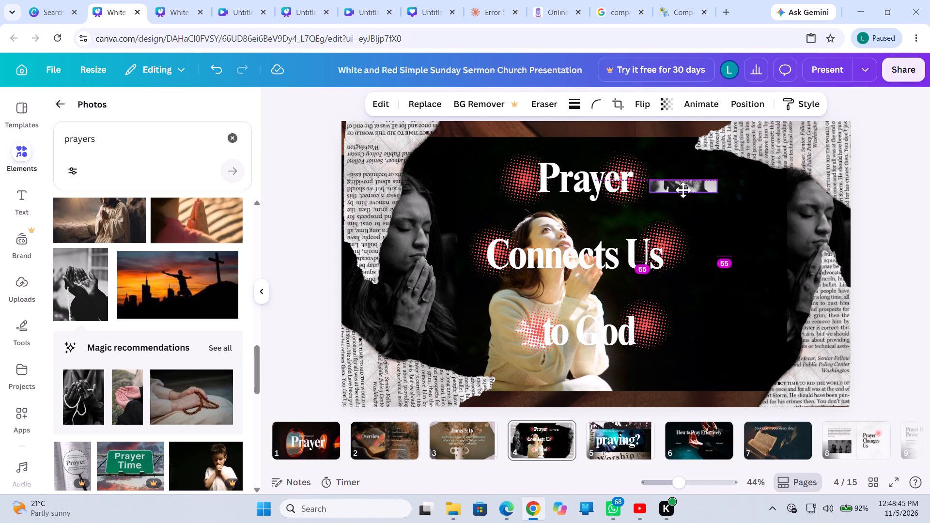
Move the praying-hands strip to slide 4's bottom edge, beside the lower-left newspaper piece, and make it slightly taller.
{"action": "left_click_drag", "start_coordinate": [683, 190], "coordinate": [499, 406]}
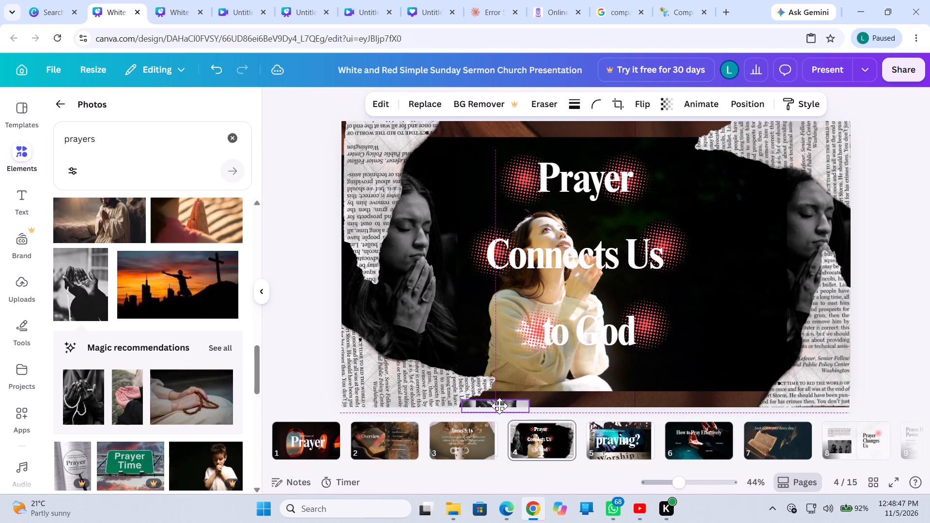
{"action": "left_click_drag", "start_coordinate": [499, 406], "coordinate": [498, 403]}
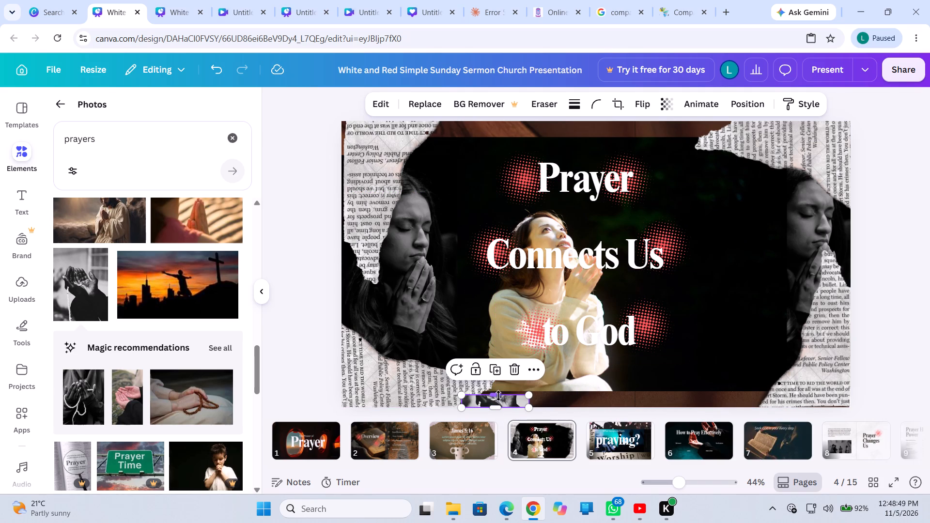
{"action": "left_click_drag", "start_coordinate": [498, 394], "coordinate": [496, 390]}
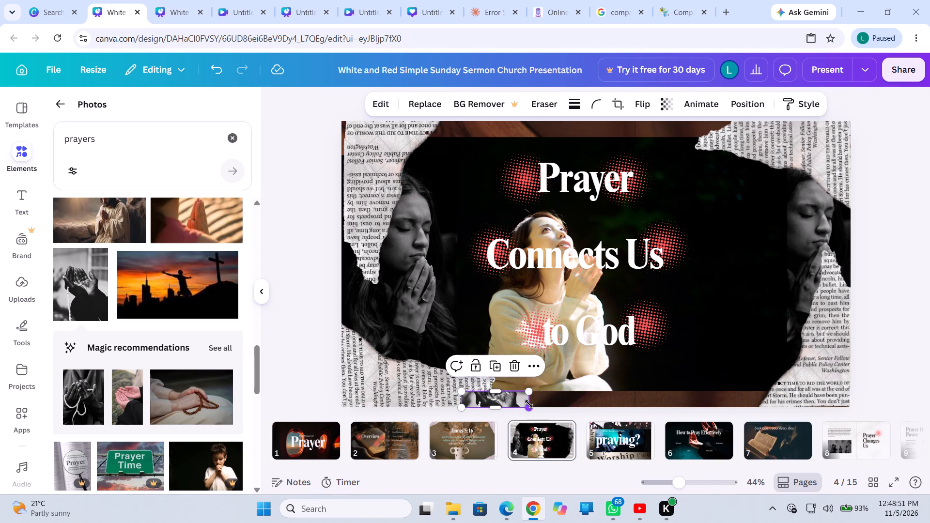
Enlarge the praying-hands photo to about 1,175 wide along slide 4's bottom edge, with its top edge just below "to God".
{"action": "left_click_drag", "start_coordinate": [529, 406], "coordinate": [678, 395]}
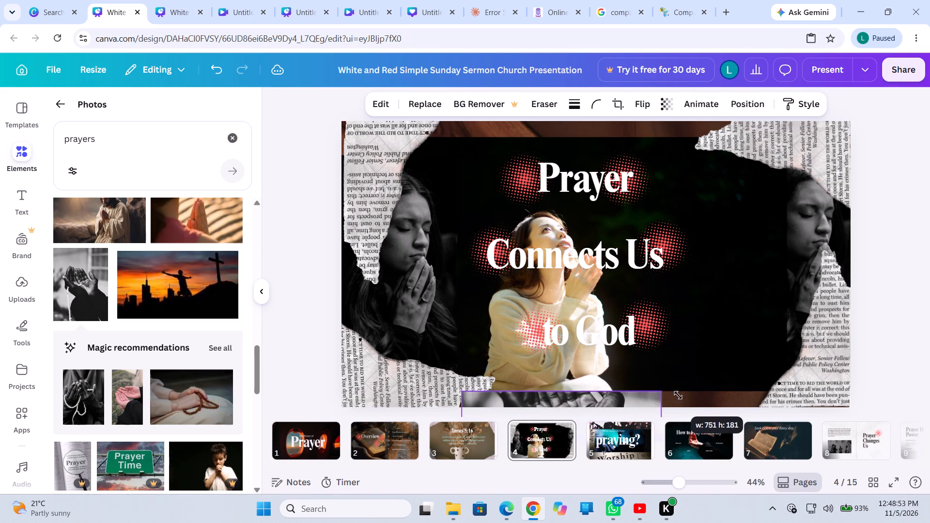
{"action": "left_click_drag", "start_coordinate": [678, 395], "coordinate": [775, 395]}
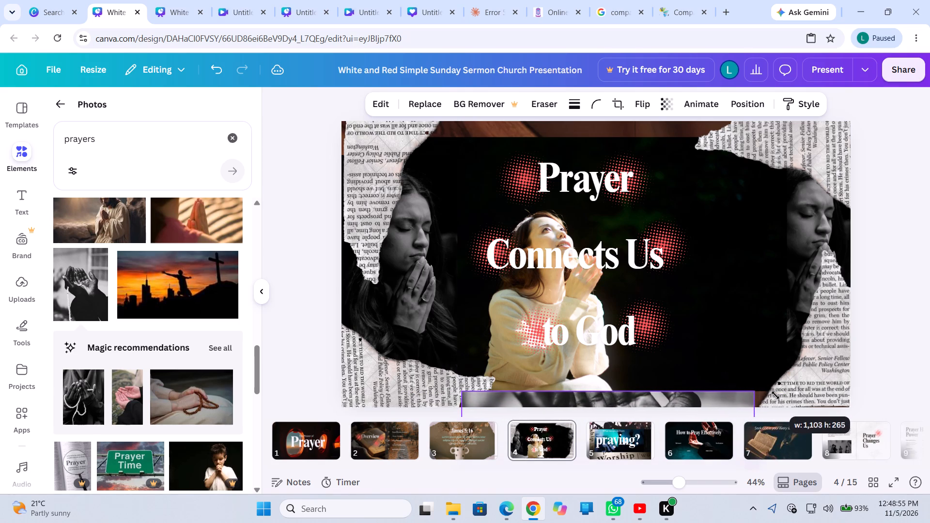
{"action": "left_click_drag", "start_coordinate": [775, 395], "coordinate": [785, 395]}
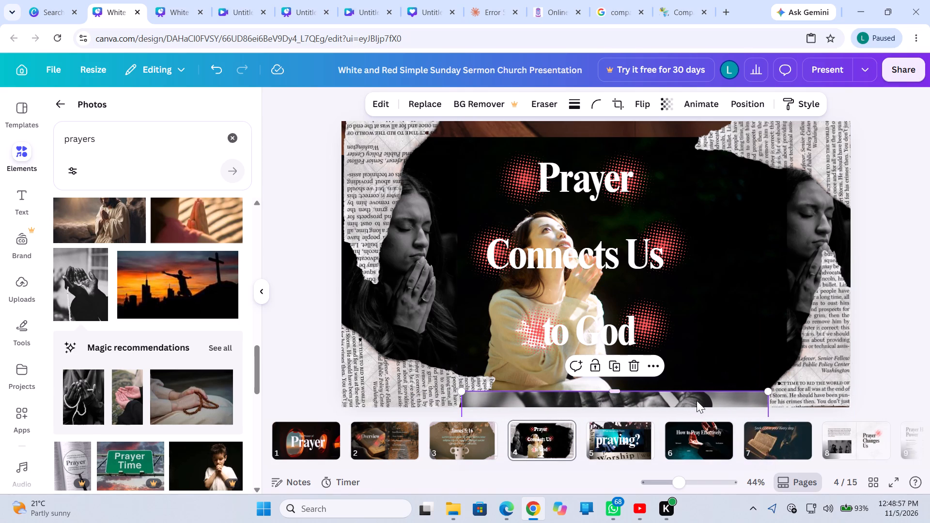
{"action": "left_click_drag", "start_coordinate": [769, 393], "coordinate": [774, 388]}
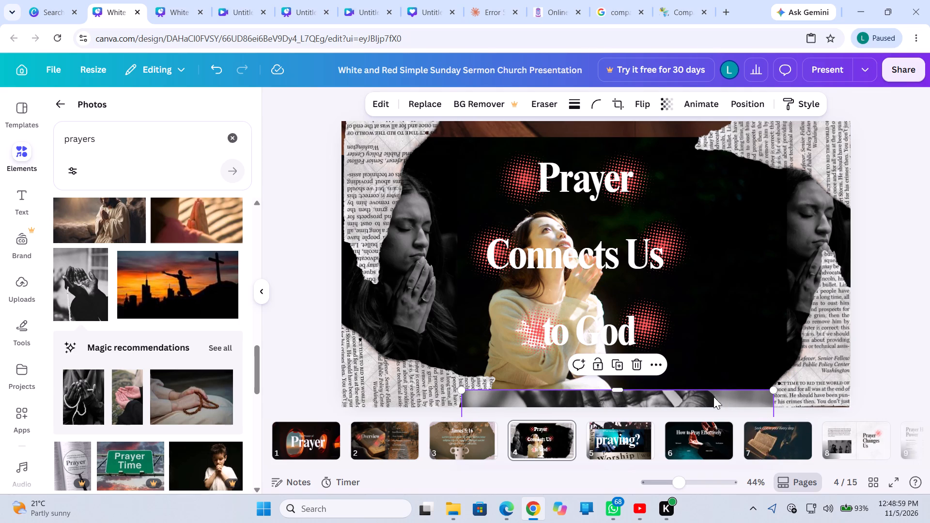
{"action": "left_click_drag", "start_coordinate": [615, 390], "coordinate": [609, 368]}
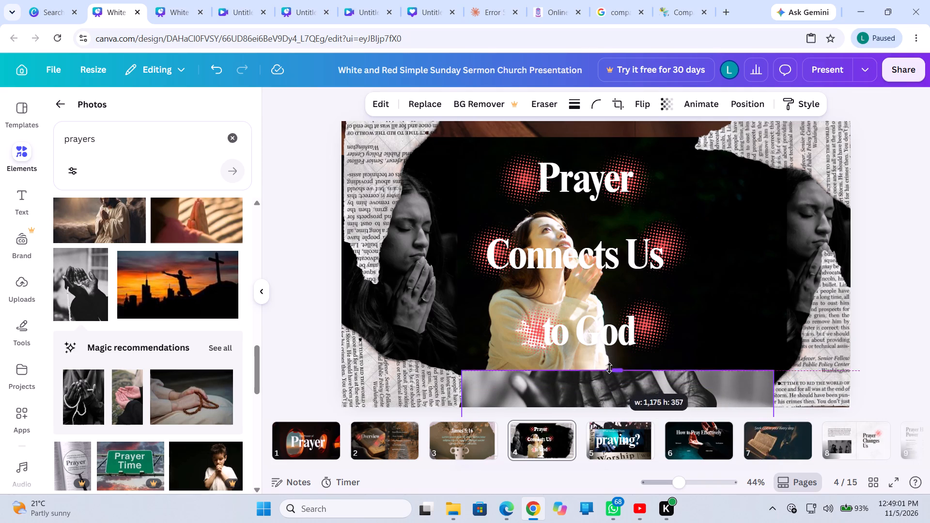
{"action": "left_click_drag", "start_coordinate": [609, 368], "coordinate": [607, 363]}
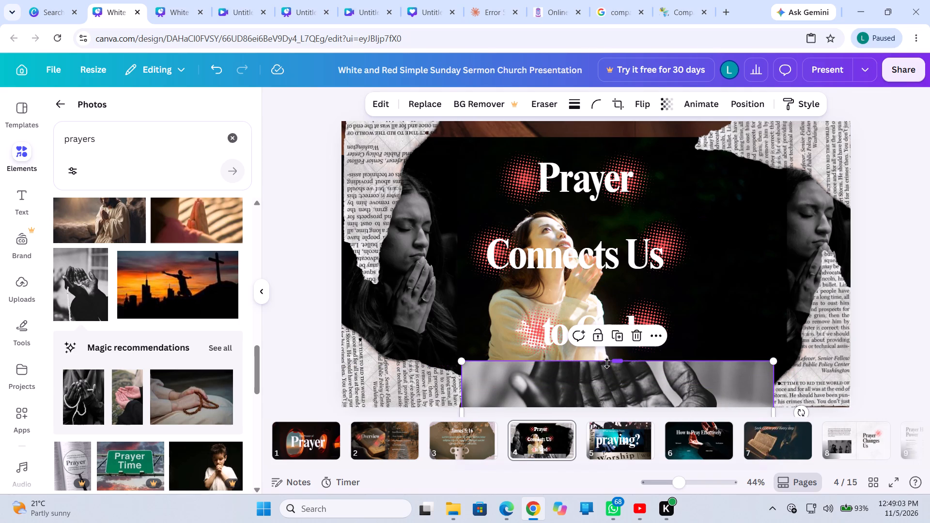
{"action": "left_click", "coordinate": [611, 389]}
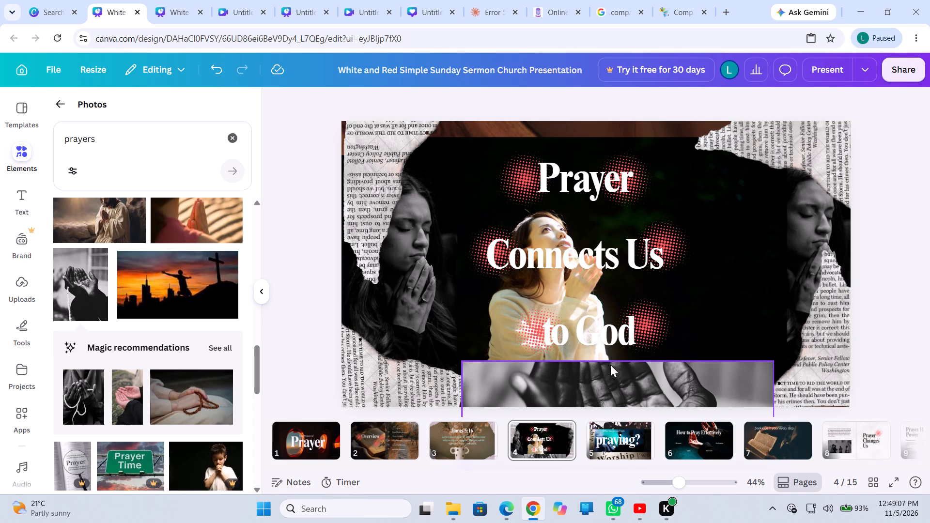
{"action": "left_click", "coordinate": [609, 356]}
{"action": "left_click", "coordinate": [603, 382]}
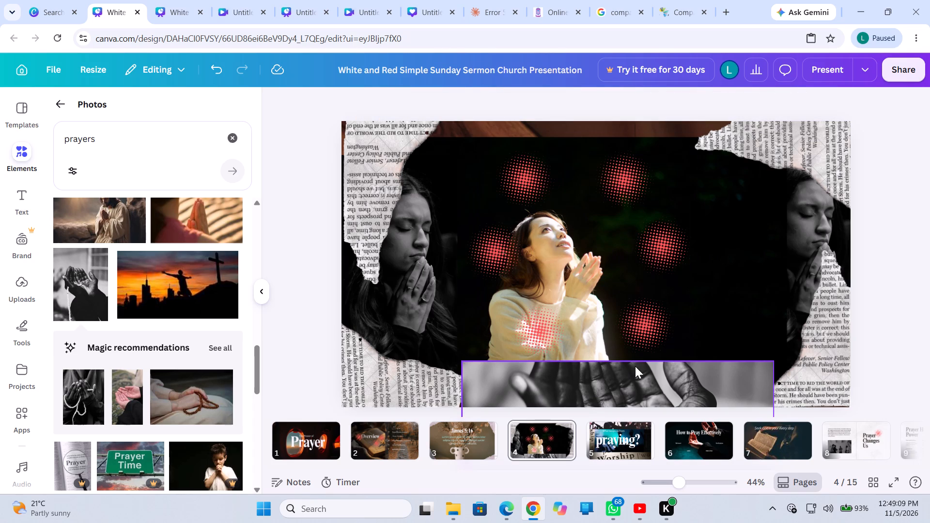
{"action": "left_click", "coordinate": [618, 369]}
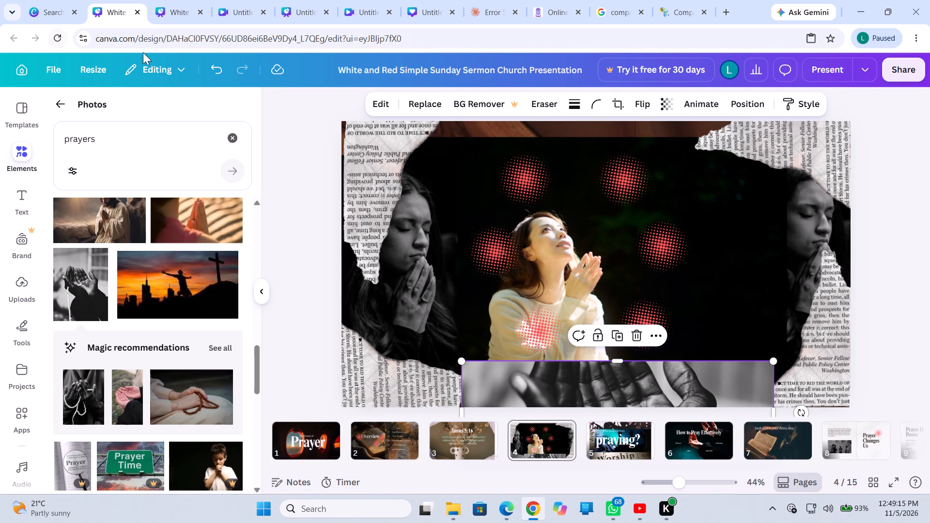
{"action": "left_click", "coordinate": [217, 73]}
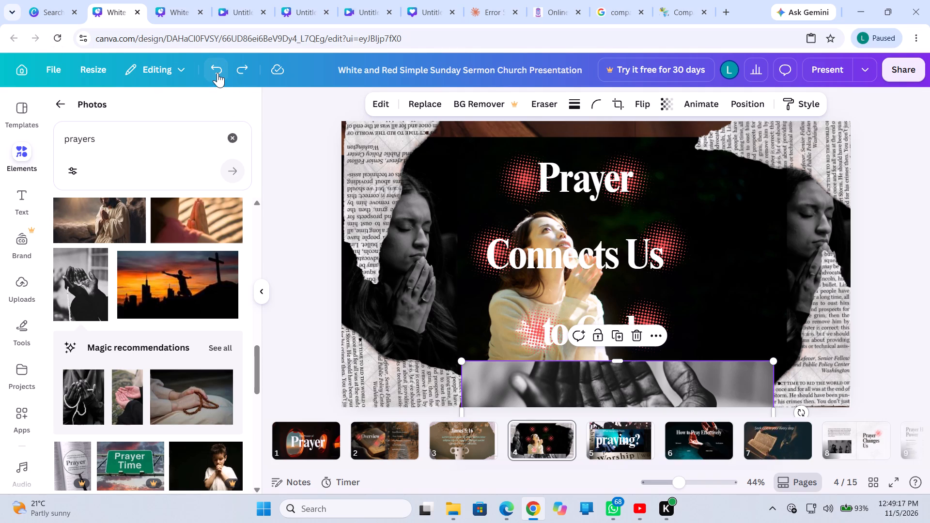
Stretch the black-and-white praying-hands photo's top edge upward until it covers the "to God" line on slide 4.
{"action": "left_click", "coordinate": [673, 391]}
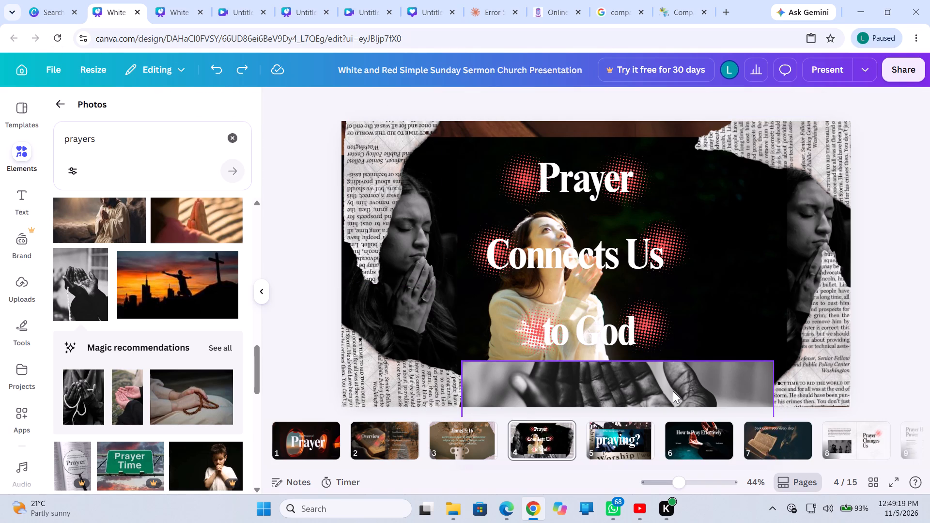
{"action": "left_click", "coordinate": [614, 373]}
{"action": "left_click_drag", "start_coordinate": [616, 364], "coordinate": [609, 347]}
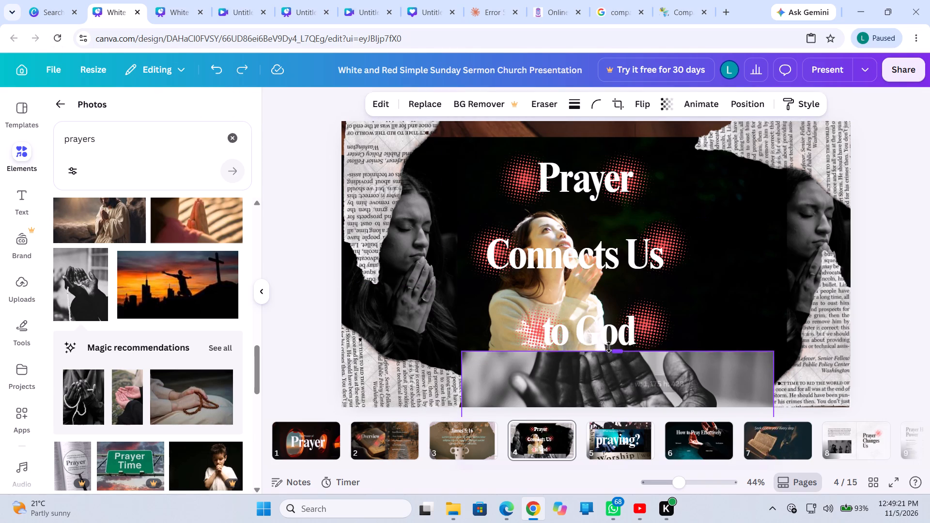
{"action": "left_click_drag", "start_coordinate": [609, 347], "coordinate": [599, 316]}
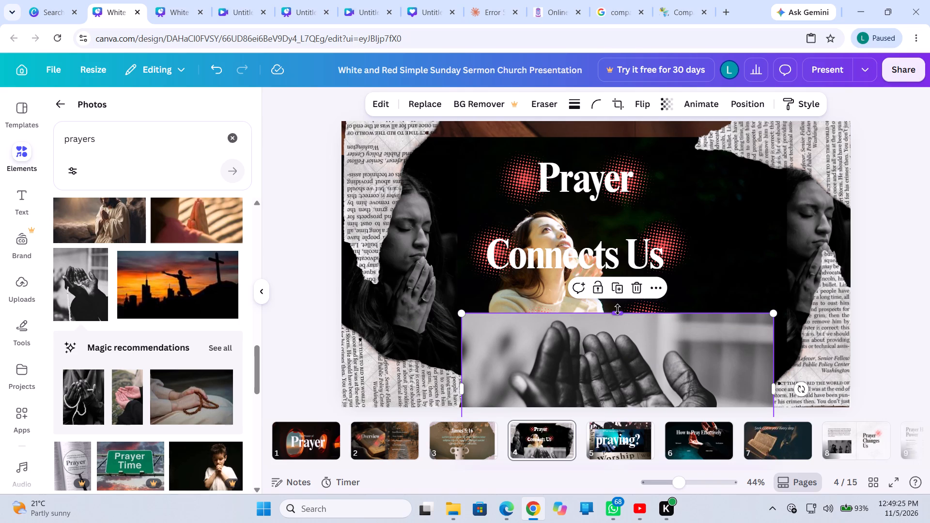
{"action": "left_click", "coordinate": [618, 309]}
Layer the black-and-white praying-hands photo behind the title text, red halftone dots and newspaper pieces, but in front of the central praying woman photo.
{"action": "right_click", "coordinate": [616, 347]}
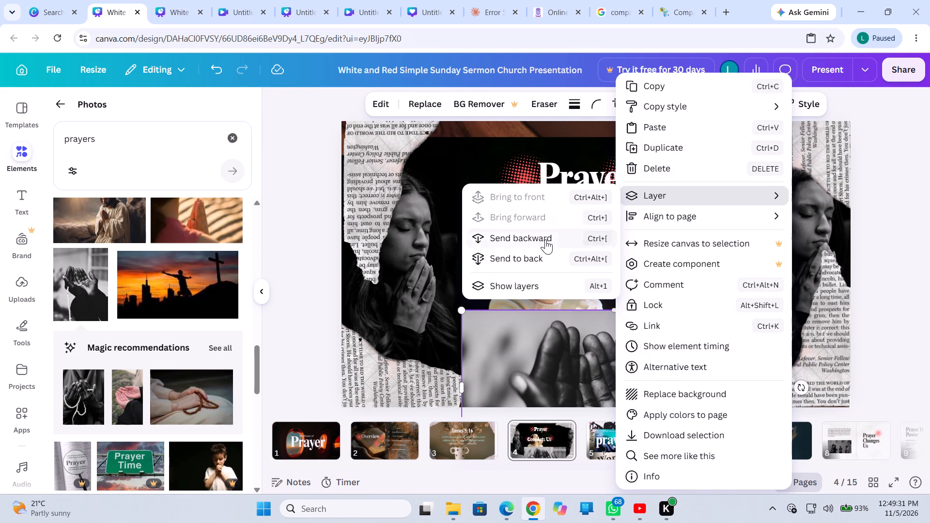
{"action": "left_click", "coordinate": [545, 239]}
{"action": "left_click", "coordinate": [545, 239]}
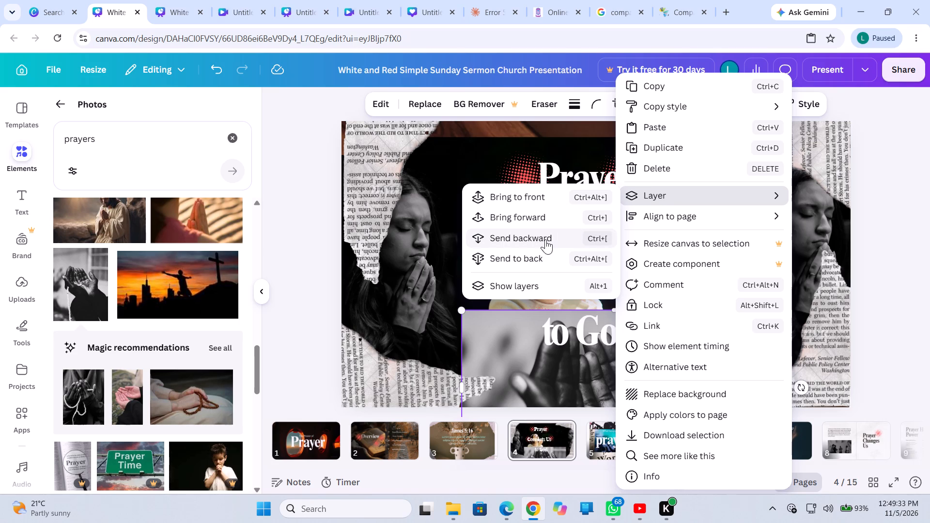
{"action": "left_click", "coordinate": [545, 239]}
{"action": "left_click", "coordinate": [545, 239]}
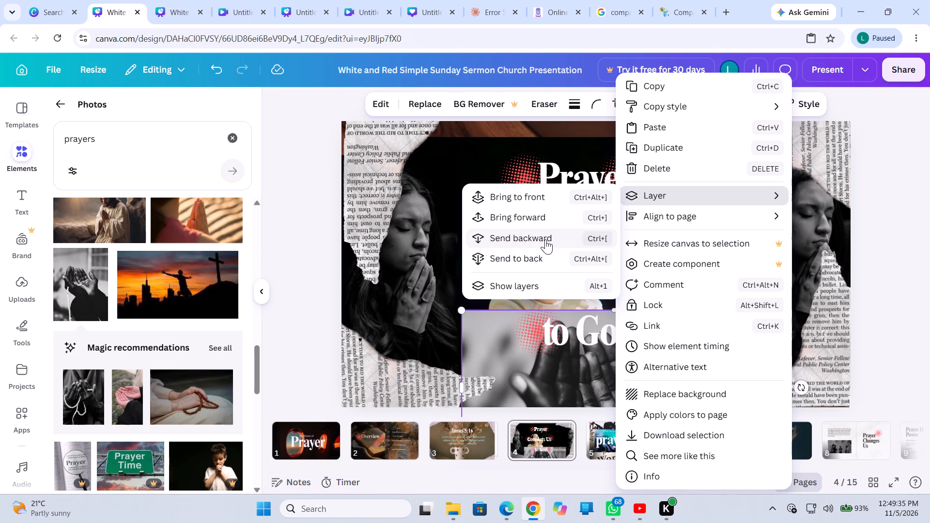
{"action": "left_click", "coordinate": [545, 239]}
{"action": "left_click", "coordinate": [545, 239]}
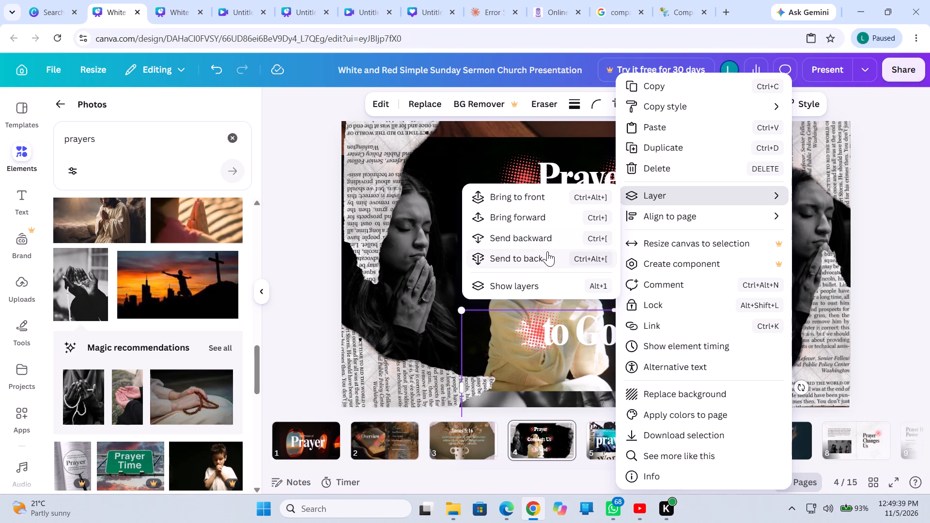
{"action": "left_click", "coordinate": [546, 217]}
{"action": "left_click", "coordinate": [558, 351]}
{"action": "left_click", "coordinate": [735, 231]}
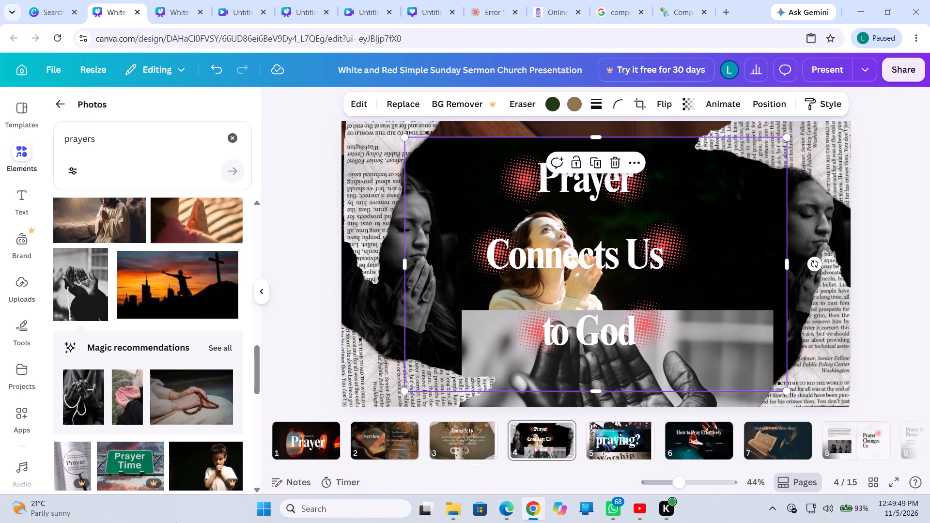
Shrink the black-and-white praying-hands photo to about 1,135 wide and trim its top edge down to below the "to God" line.
{"action": "left_click", "coordinate": [713, 336]}
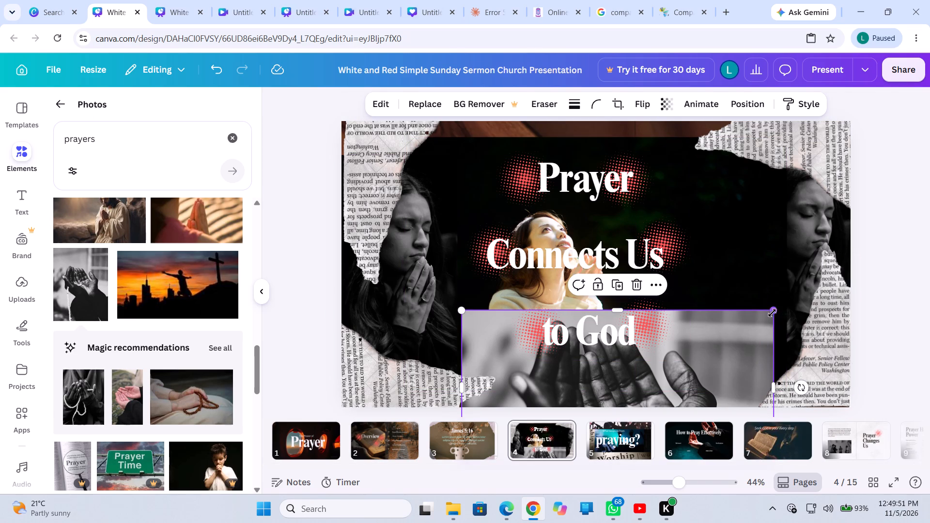
{"action": "left_click_drag", "start_coordinate": [770, 312], "coordinate": [781, 363]}
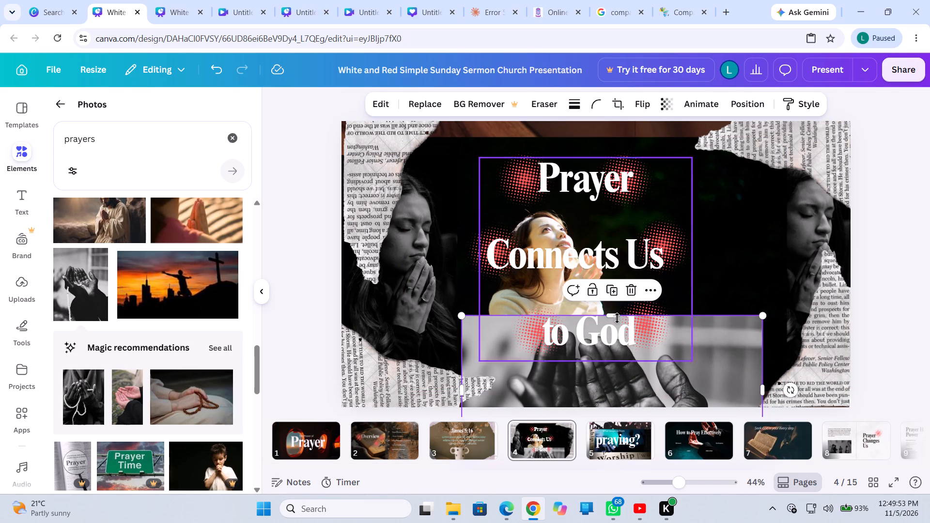
{"action": "left_click_drag", "start_coordinate": [612, 316], "coordinate": [630, 365]}
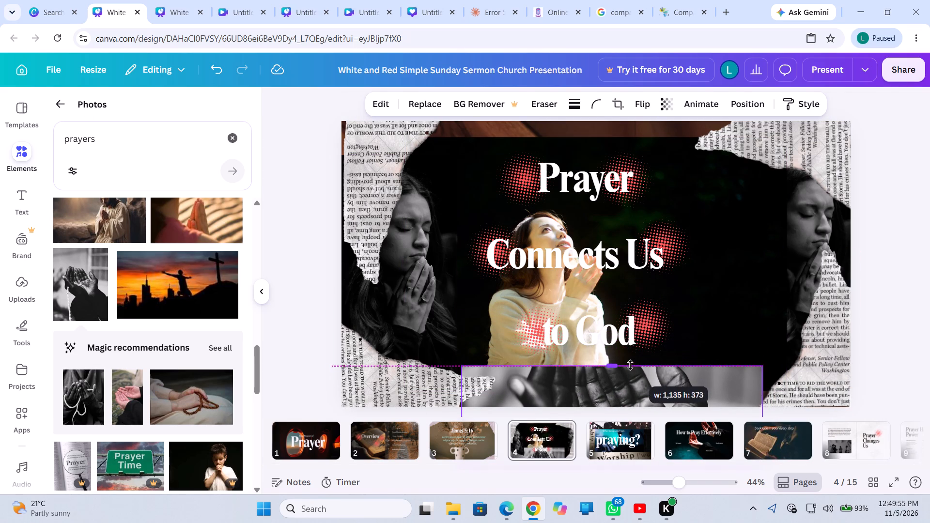
{"action": "left_click_drag", "start_coordinate": [630, 365], "coordinate": [636, 375]}
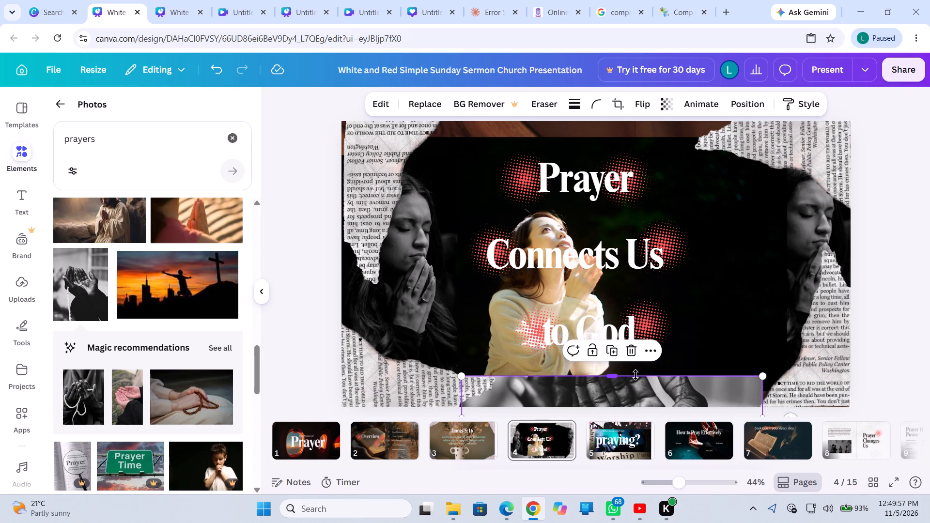
{"action": "left_click", "coordinate": [638, 396]}
{"action": "left_click", "coordinate": [714, 289]}
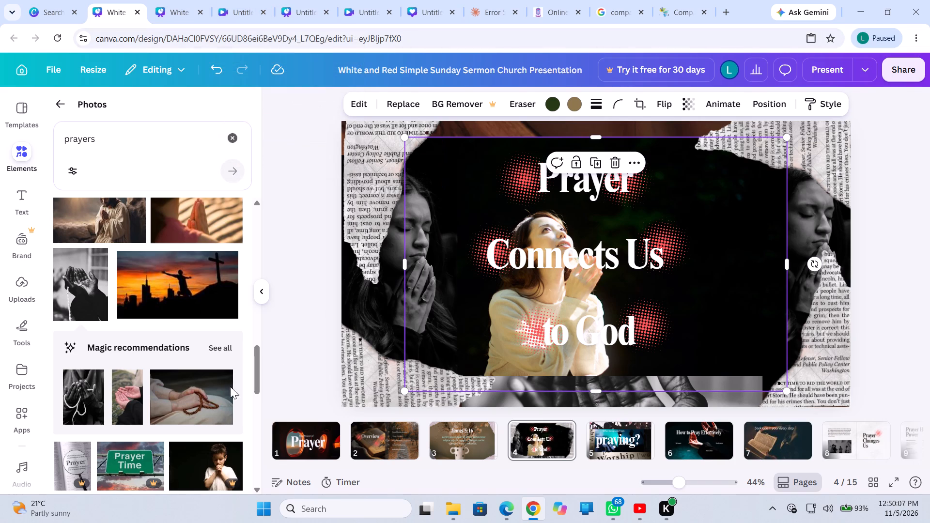
{"action": "left_click", "coordinate": [278, 229]}
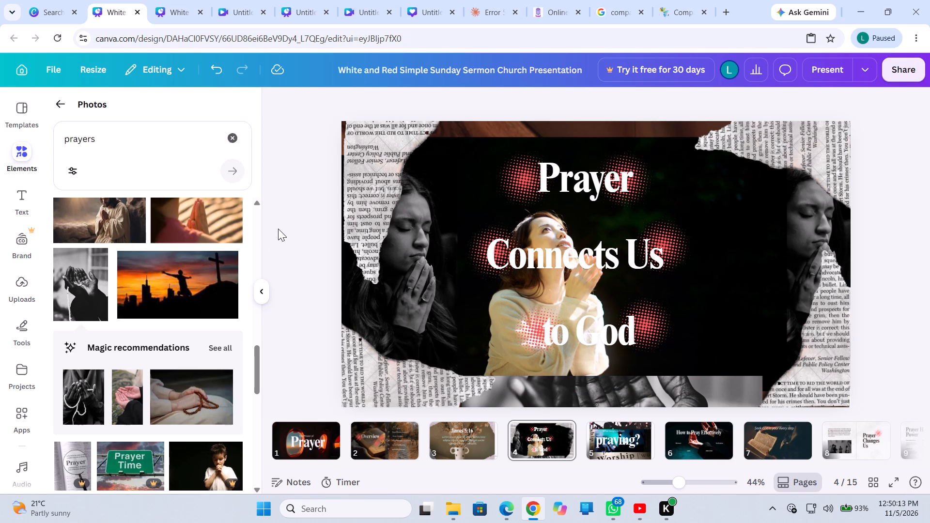
Add the photo of pressed praying hands against a pale sky, shrink it to about 61 high, and place it at slide 4's top edge.
{"action": "scroll", "coordinate": [170, 329], "scroll_direction": "down", "scroll_amount": 2}
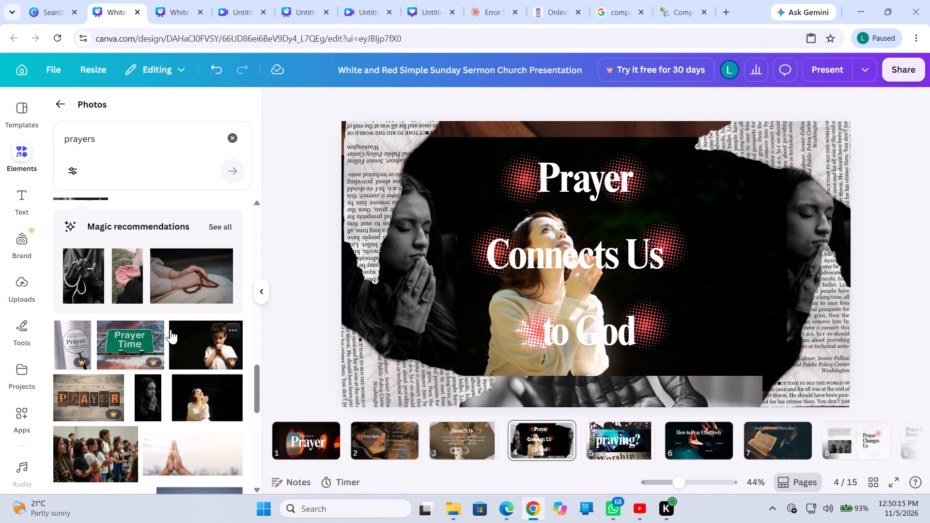
{"action": "scroll", "coordinate": [170, 329], "scroll_direction": "down", "scroll_amount": 3}
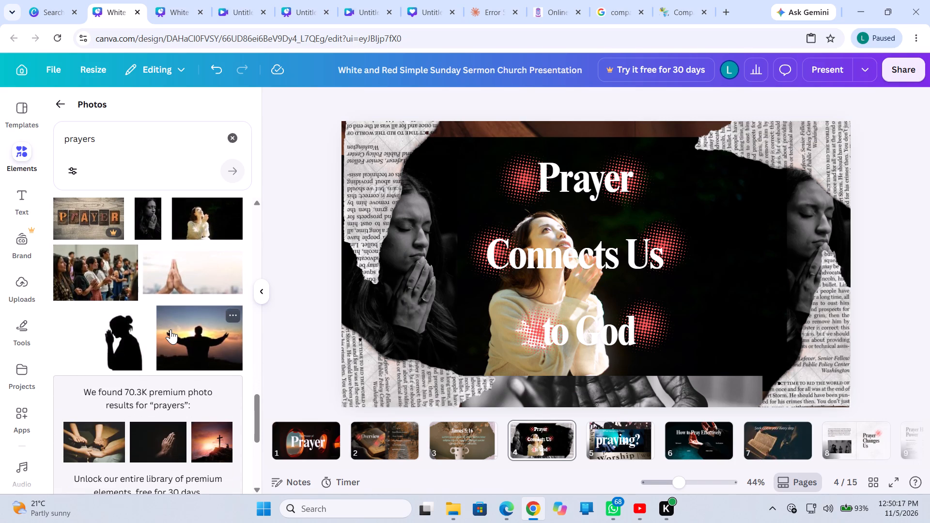
{"action": "left_click", "coordinate": [182, 290]}
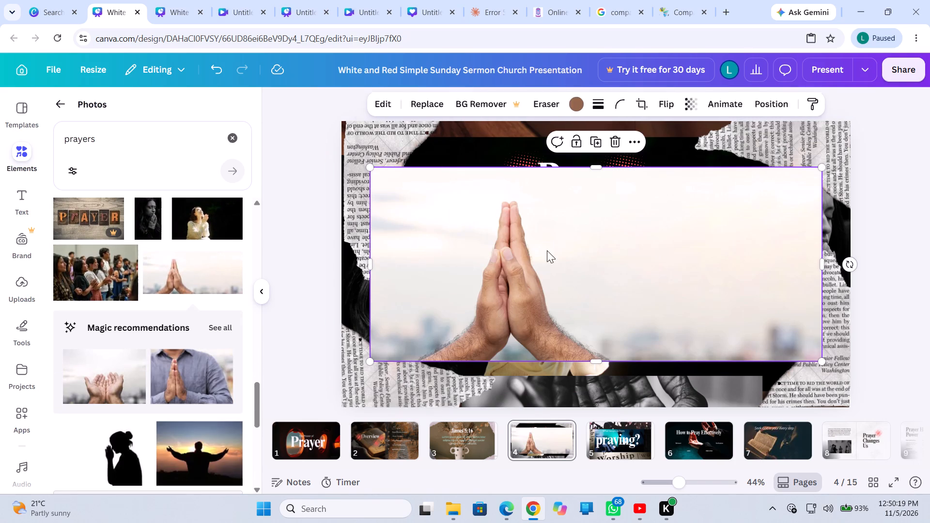
{"action": "left_click_drag", "start_coordinate": [824, 169], "coordinate": [816, 297]}
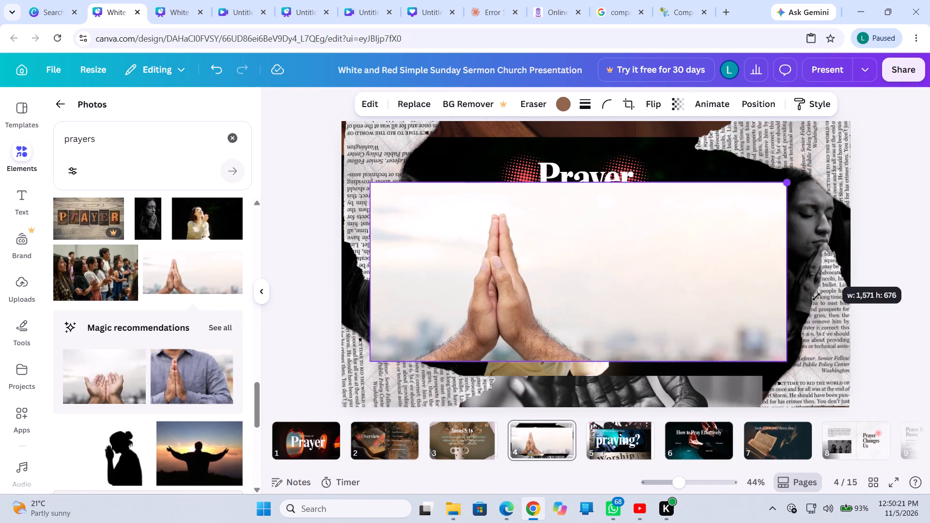
{"action": "left_click_drag", "start_coordinate": [816, 297], "coordinate": [410, 334]}
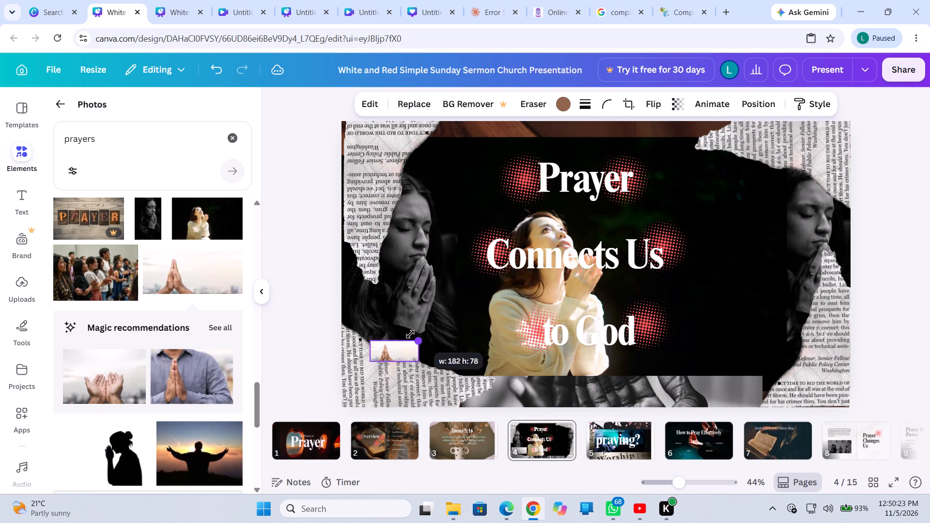
{"action": "left_click_drag", "start_coordinate": [410, 334], "coordinate": [403, 339]}
{"action": "left_click_drag", "start_coordinate": [383, 354], "coordinate": [423, 166]}
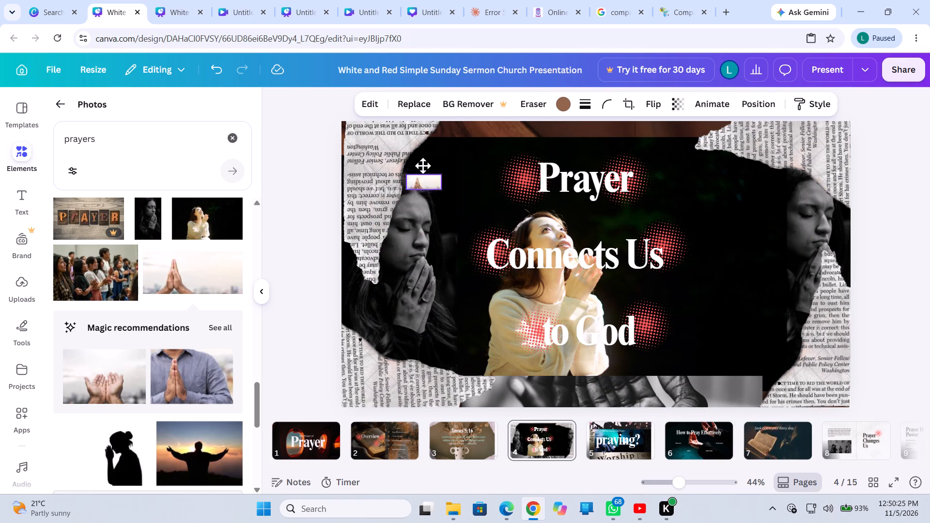
{"action": "left_click_drag", "start_coordinate": [423, 166], "coordinate": [435, 128]}
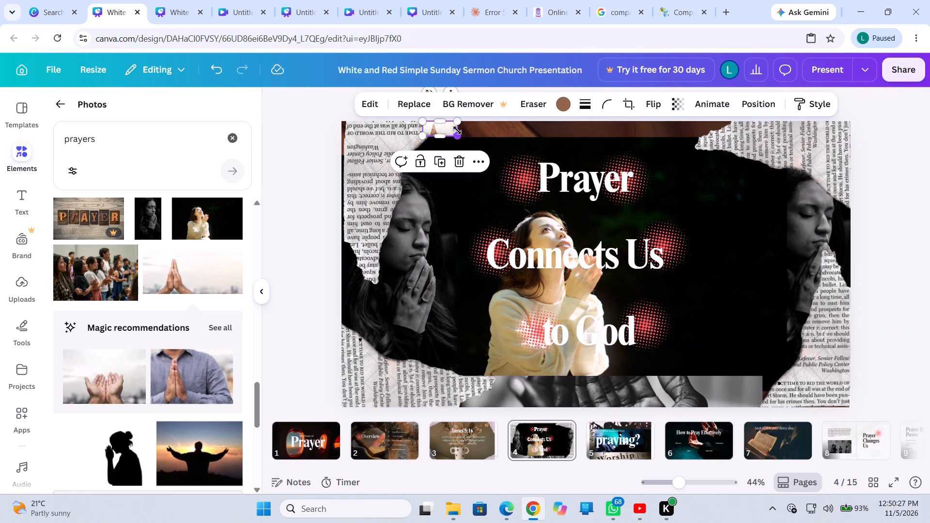
{"action": "left_click_drag", "start_coordinate": [457, 135], "coordinate": [470, 131]}
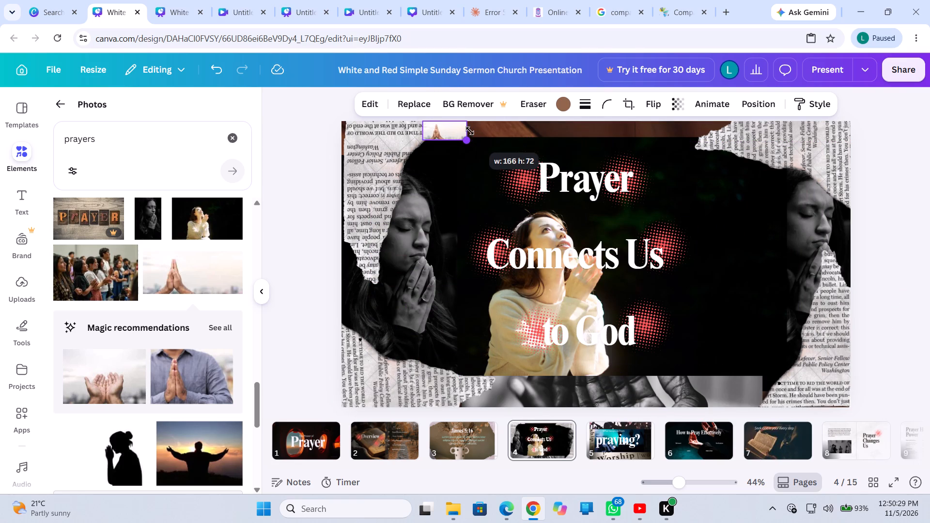
{"action": "left_click_drag", "start_coordinate": [470, 131], "coordinate": [463, 126]}
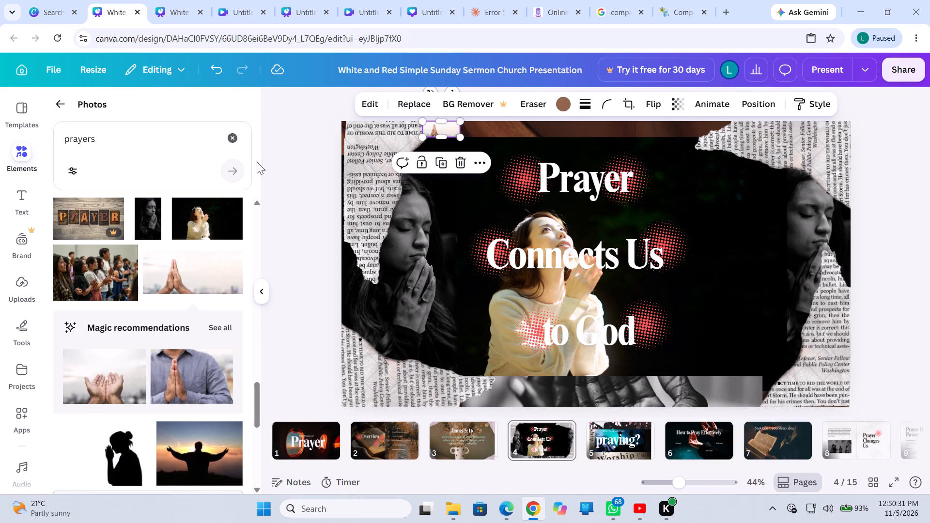
Widen the pale-sky praying-hands photo to about 1,143 along slide 4's top edge and extend it to about 108 high.
{"action": "left_click_drag", "start_coordinate": [459, 130], "coordinate": [526, 127]}
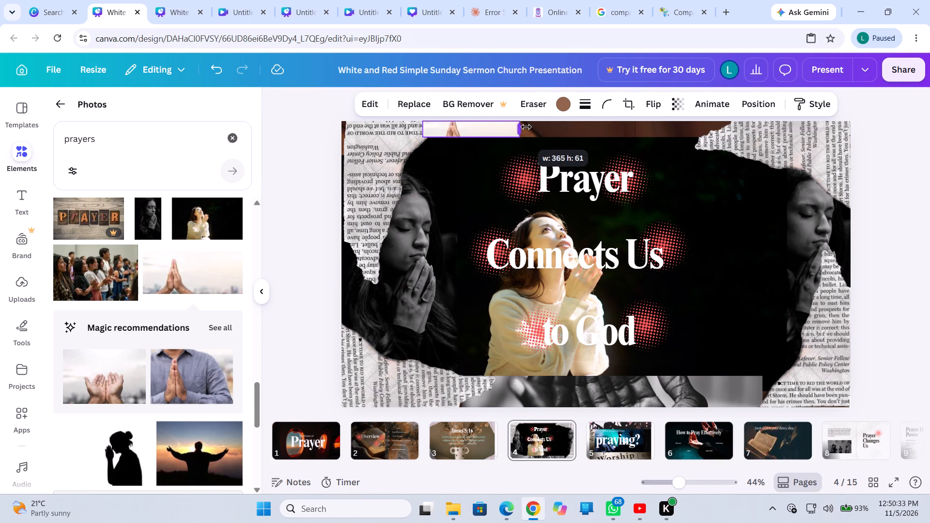
{"action": "left_click_drag", "start_coordinate": [526, 127], "coordinate": [725, 126]}
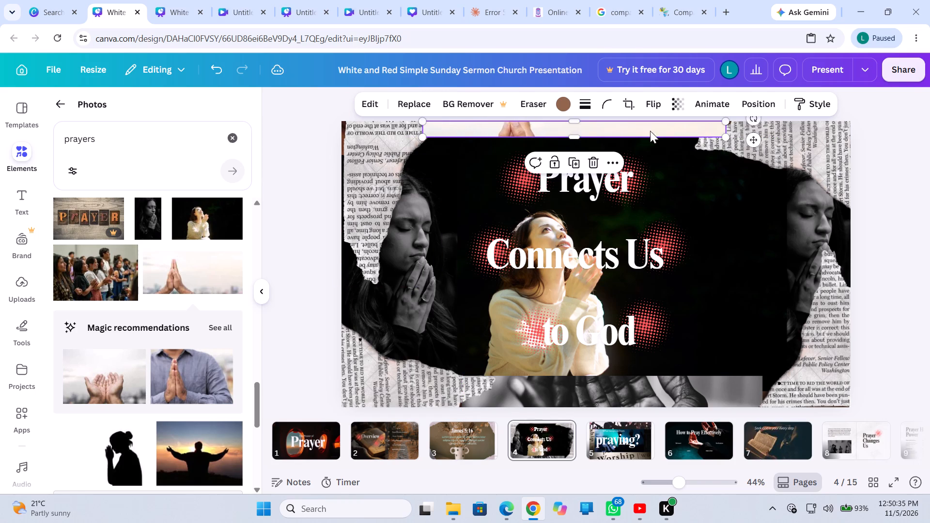
{"action": "left_click_drag", "start_coordinate": [573, 137], "coordinate": [580, 154]}
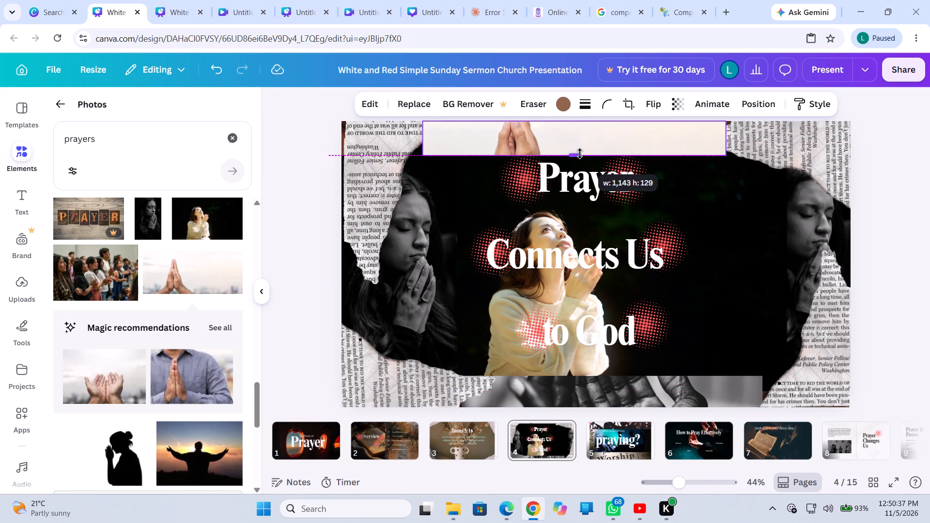
{"action": "left_click_drag", "start_coordinate": [580, 154], "coordinate": [584, 163]}
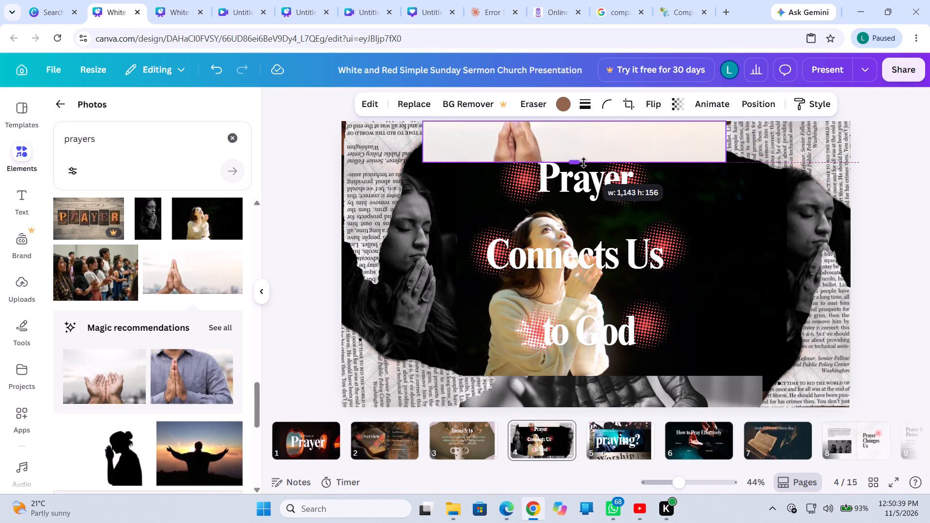
{"action": "left_click_drag", "start_coordinate": [584, 163], "coordinate": [579, 148]}
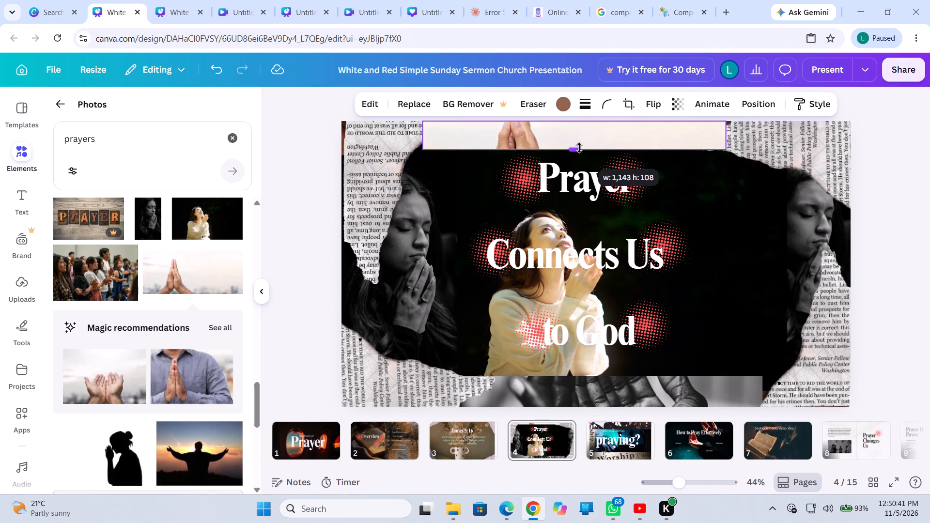
{"action": "left_click_drag", "start_coordinate": [579, 148], "coordinate": [579, 149]}
Widen the newspaper piece at slide 4's upper-left corner so it reaches over the pale-sky praying-hands photo's end.
{"action": "left_click", "coordinate": [388, 128]}
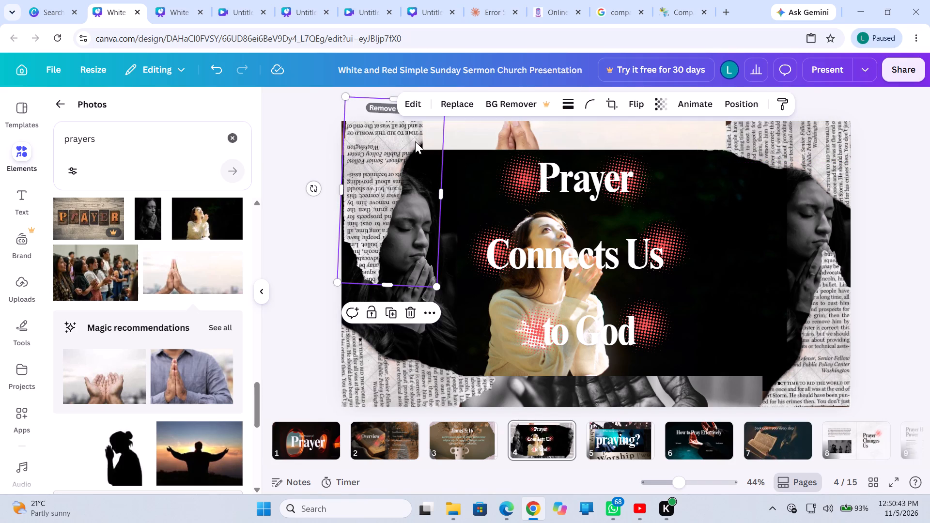
{"action": "left_click_drag", "start_coordinate": [441, 187], "coordinate": [447, 192]}
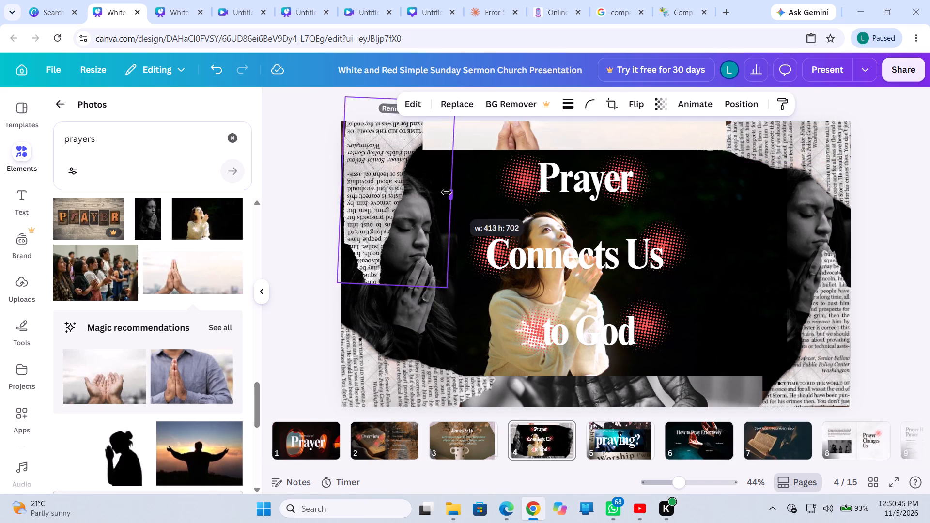
{"action": "left_click_drag", "start_coordinate": [447, 192], "coordinate": [443, 185]}
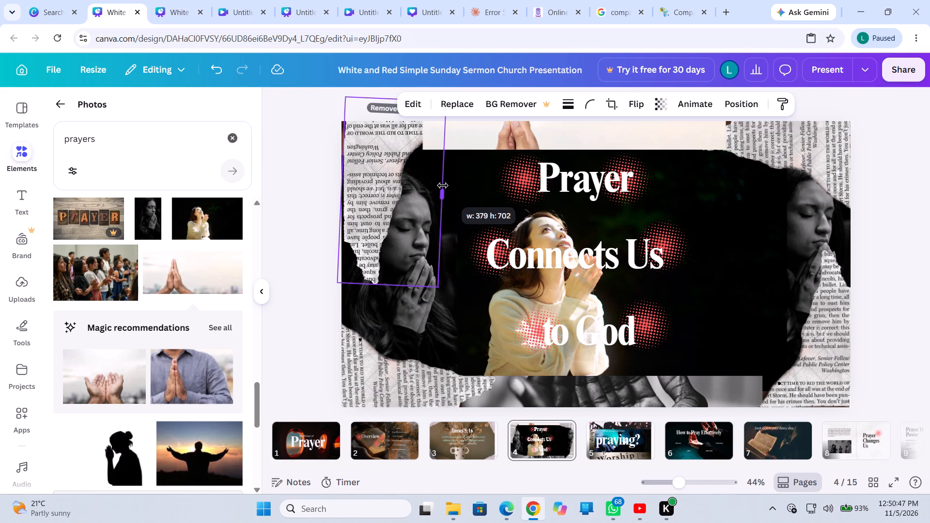
{"action": "left_click_drag", "start_coordinate": [443, 185], "coordinate": [456, 196]}
{"action": "left_click", "coordinate": [385, 176]}
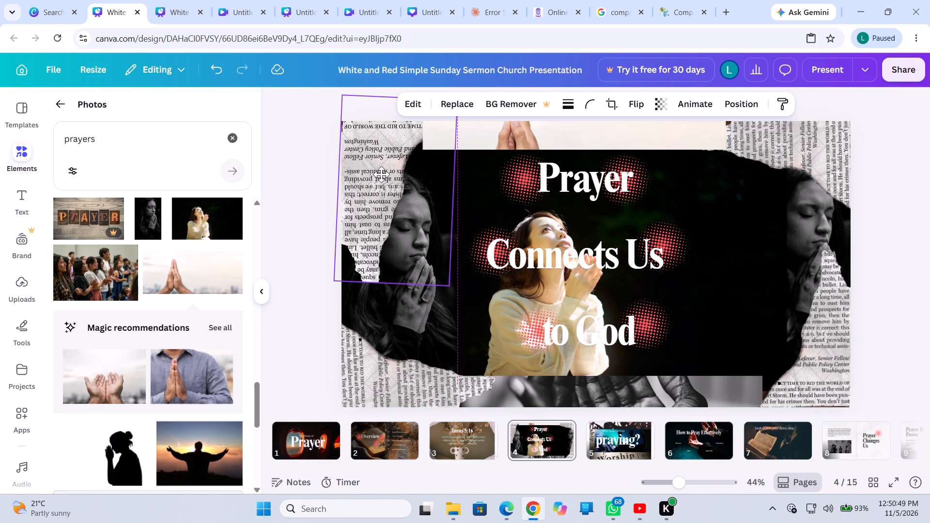
Send the pale-sky praying-hands photo at slide 4's top edge backward four levels, behind the newspaper pieces and dark central image.
{"action": "left_click", "coordinate": [535, 138]}
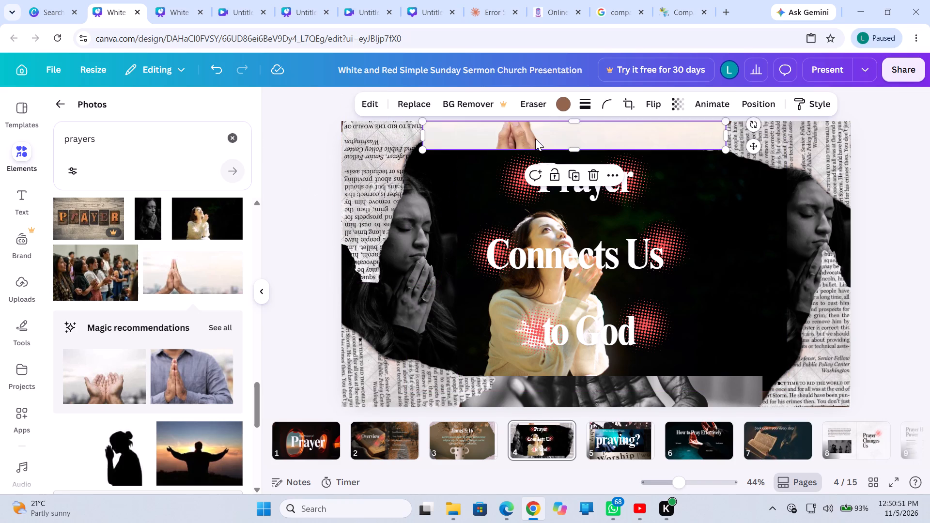
{"action": "right_click", "coordinate": [539, 129]}
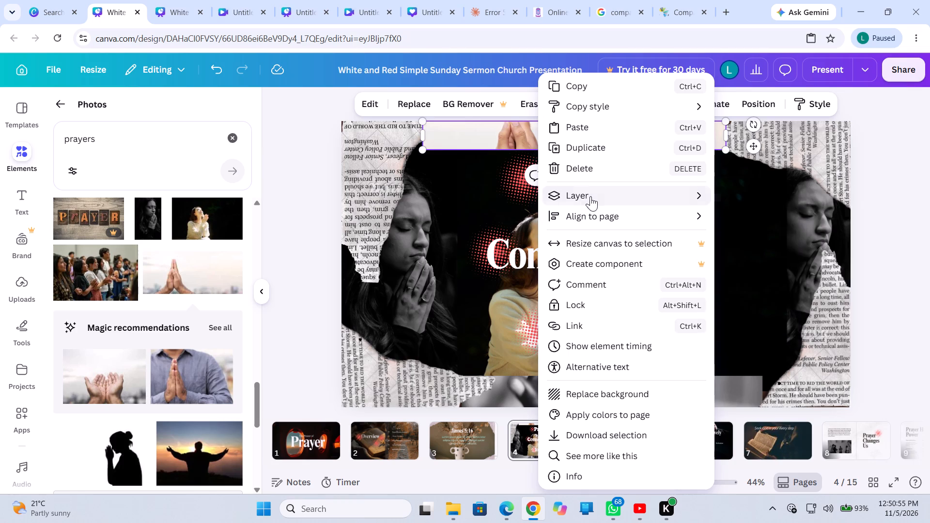
{"action": "left_click", "coordinate": [748, 236]}
{"action": "left_click", "coordinate": [748, 236]}
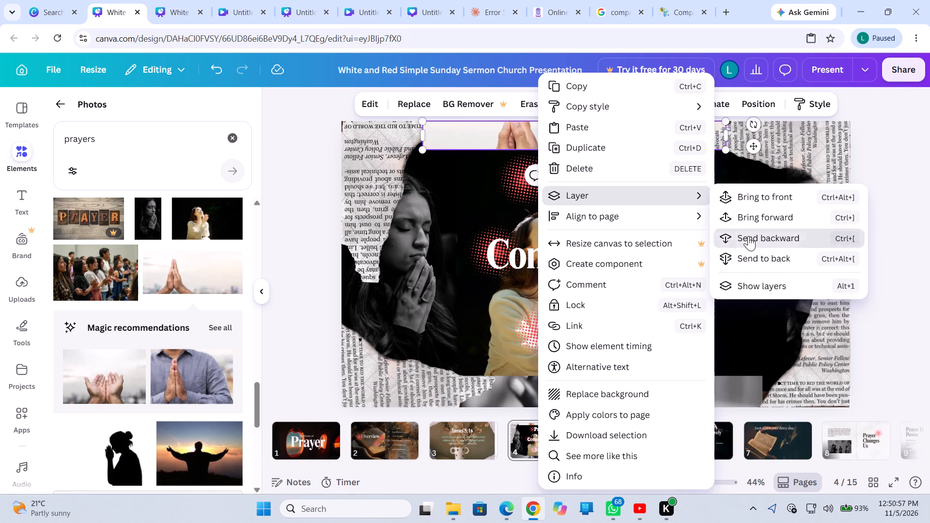
{"action": "left_click", "coordinate": [748, 236]}
{"action": "left_click", "coordinate": [748, 236]}
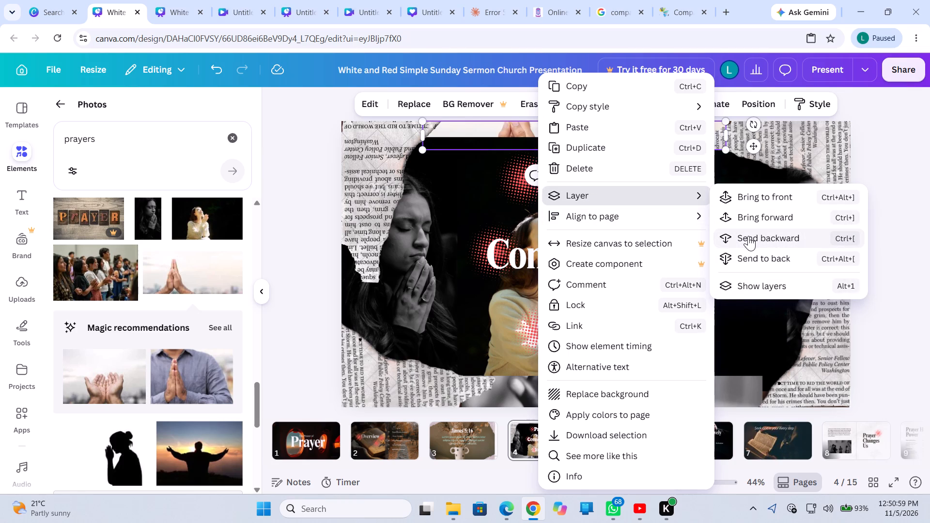
{"action": "left_click", "coordinate": [479, 199]}
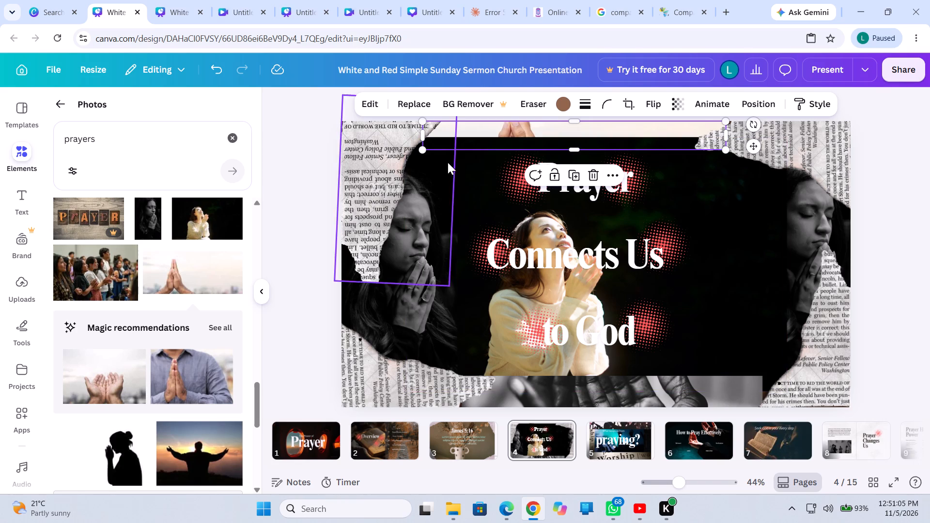
{"action": "left_click", "coordinate": [303, 214]}
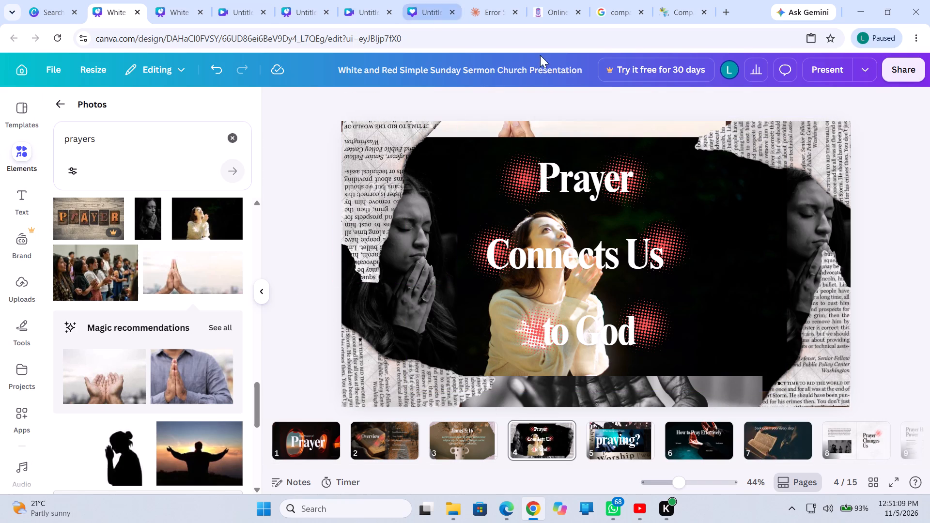
Browse the slides following slide 4 up to slide 8, "Prayer Changes Us", and check that slide's presenter notes.
{"action": "scroll", "coordinate": [671, 292], "scroll_direction": "down", "scroll_amount": 1}
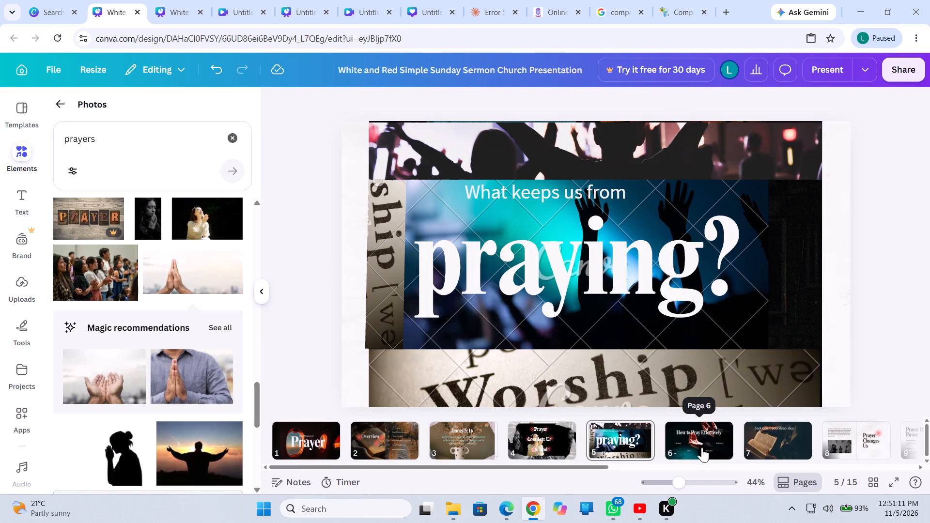
{"action": "scroll", "coordinate": [702, 447], "scroll_direction": "down", "scroll_amount": 4}
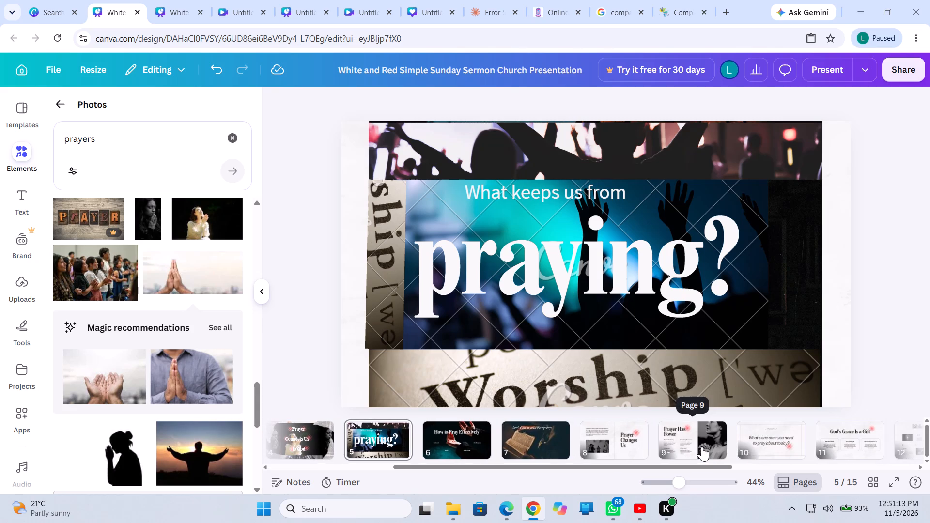
{"action": "scroll", "coordinate": [702, 446], "scroll_direction": "up", "scroll_amount": 6}
{"action": "scroll", "coordinate": [702, 446], "scroll_direction": "down", "scroll_amount": 1}
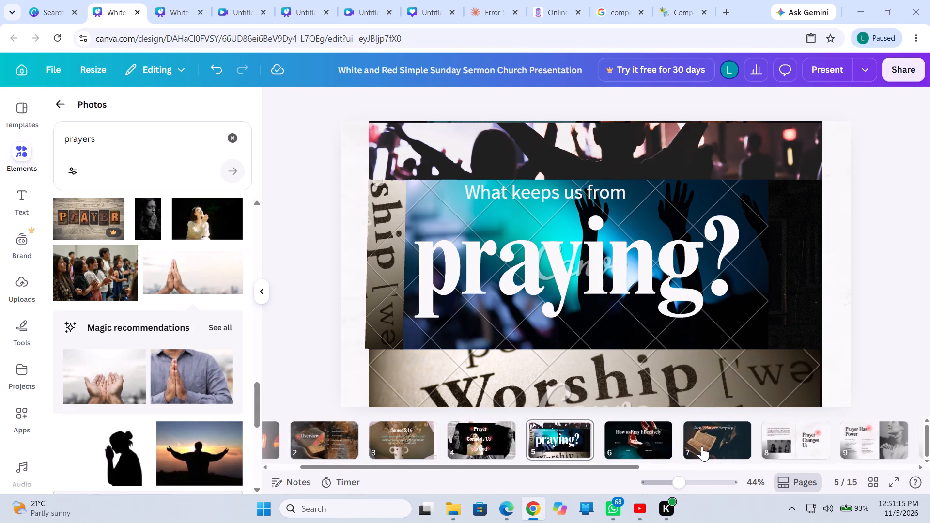
{"action": "left_click", "coordinate": [702, 446]}
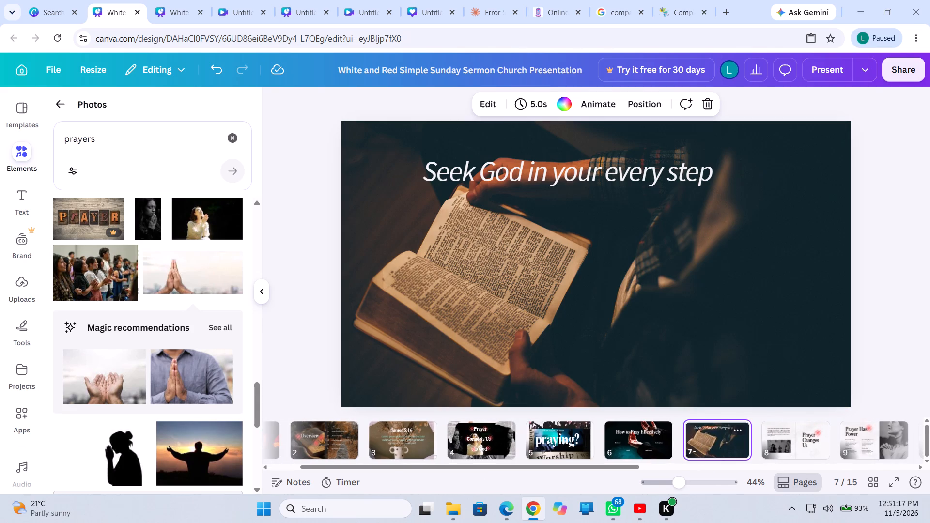
{"action": "left_click", "coordinate": [774, 443]}
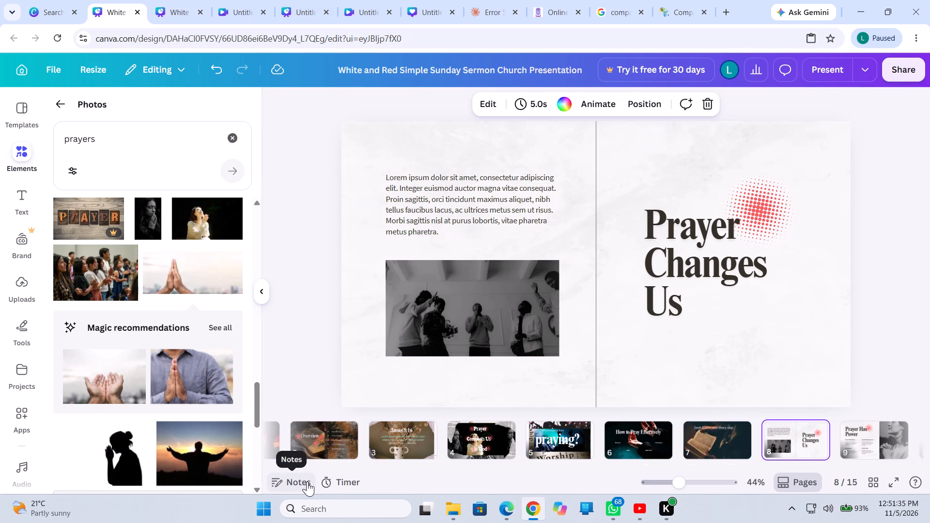
{"action": "left_click", "coordinate": [283, 483]}
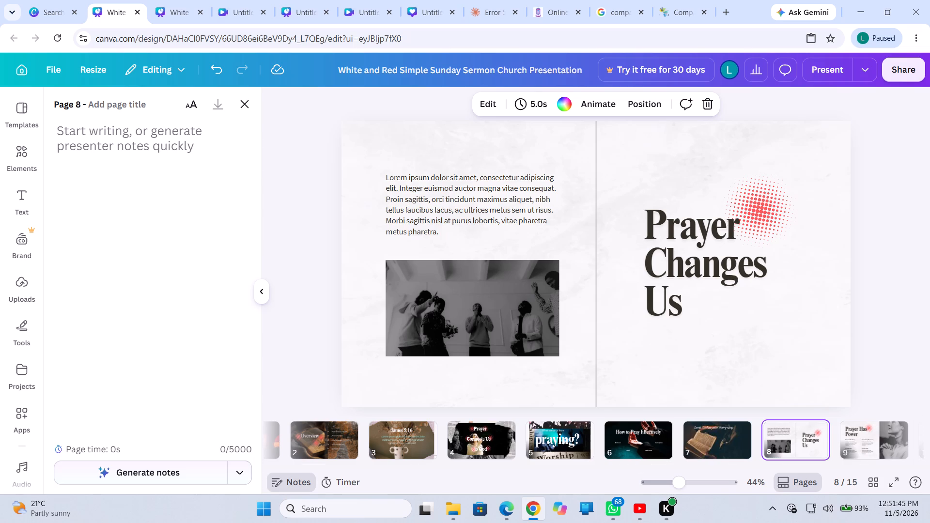
{"action": "left_click", "coordinate": [239, 105]}
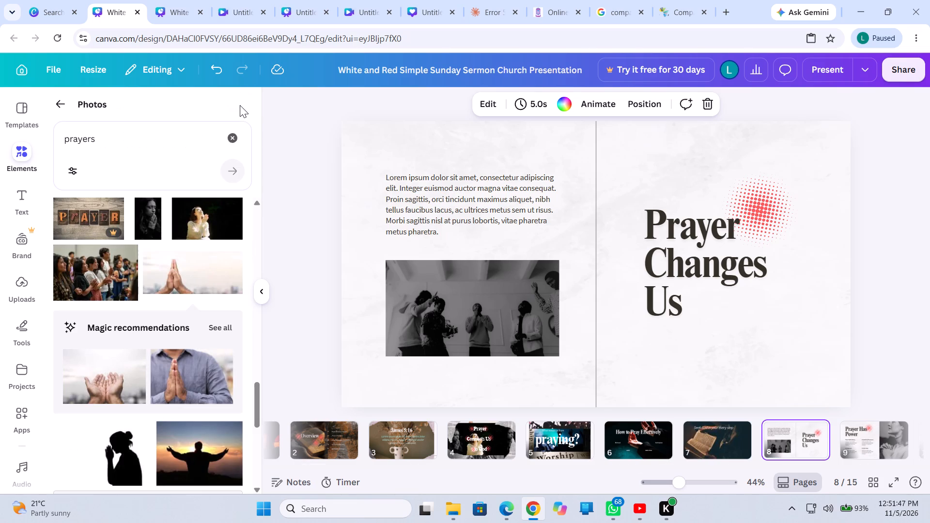
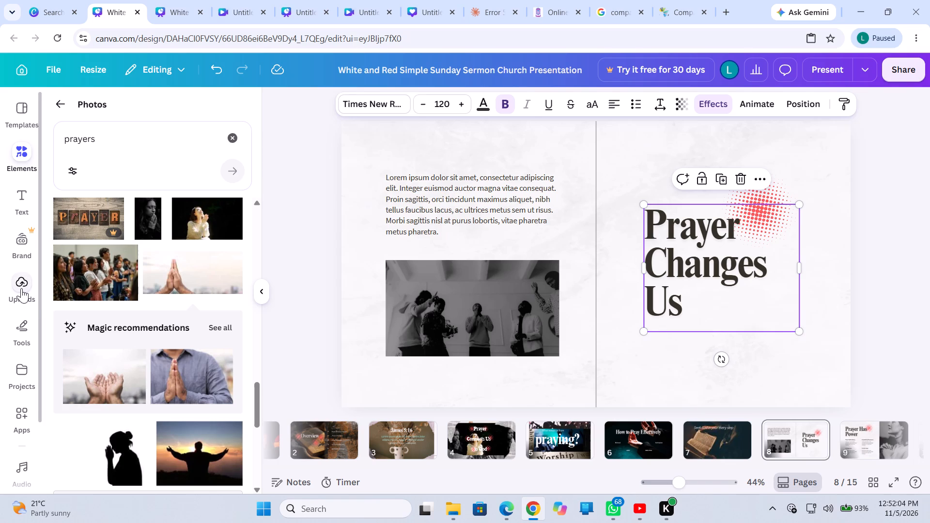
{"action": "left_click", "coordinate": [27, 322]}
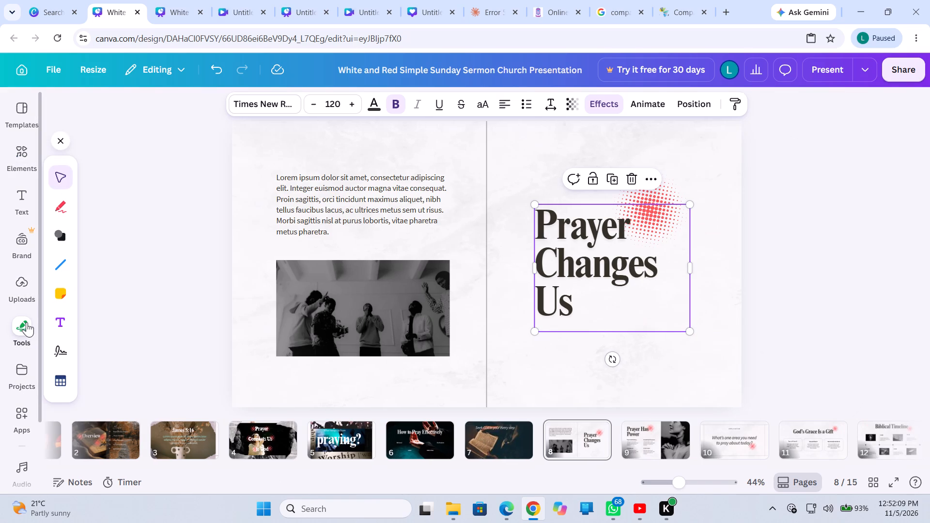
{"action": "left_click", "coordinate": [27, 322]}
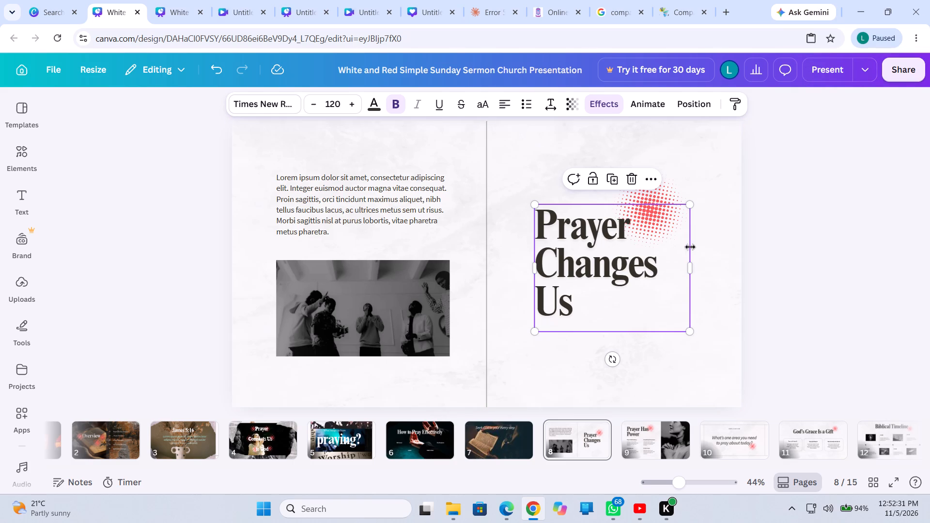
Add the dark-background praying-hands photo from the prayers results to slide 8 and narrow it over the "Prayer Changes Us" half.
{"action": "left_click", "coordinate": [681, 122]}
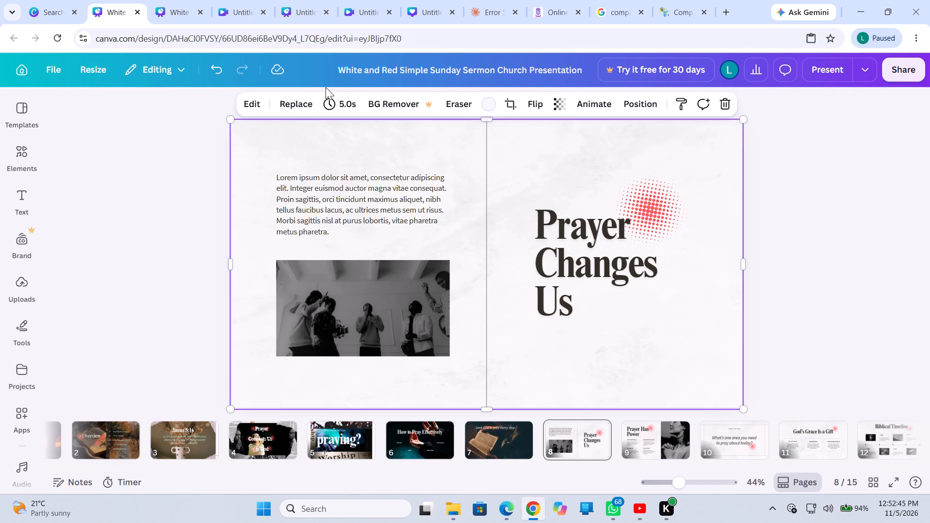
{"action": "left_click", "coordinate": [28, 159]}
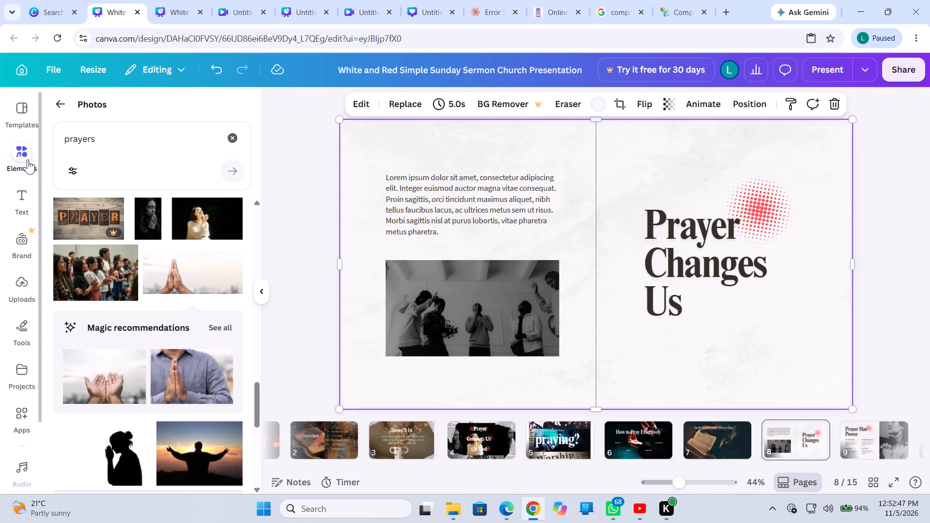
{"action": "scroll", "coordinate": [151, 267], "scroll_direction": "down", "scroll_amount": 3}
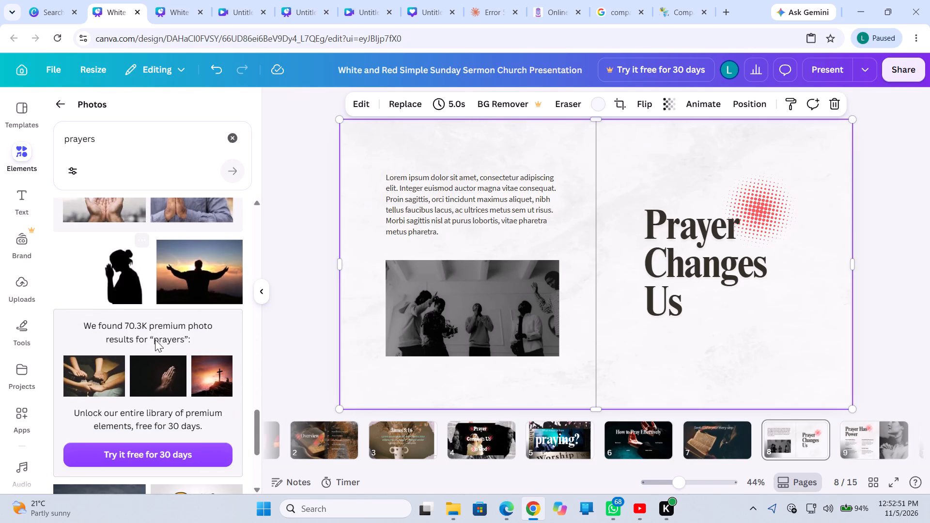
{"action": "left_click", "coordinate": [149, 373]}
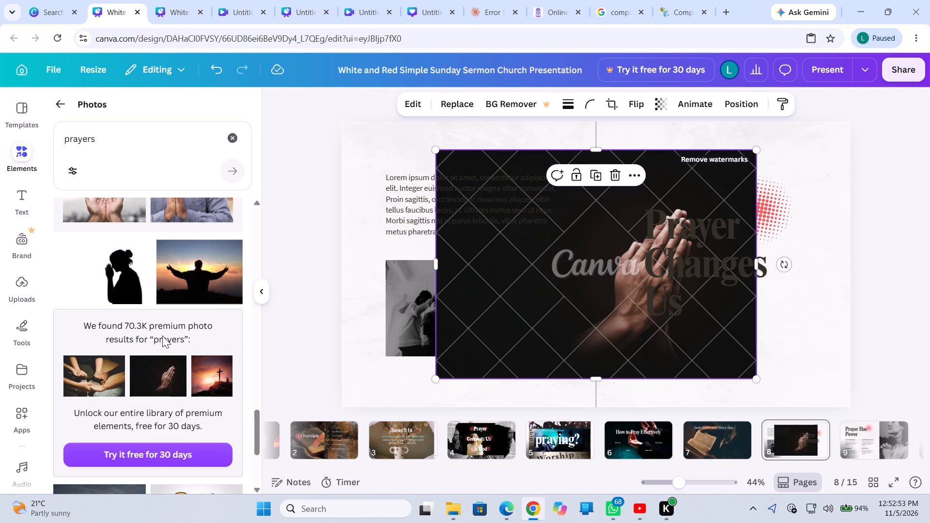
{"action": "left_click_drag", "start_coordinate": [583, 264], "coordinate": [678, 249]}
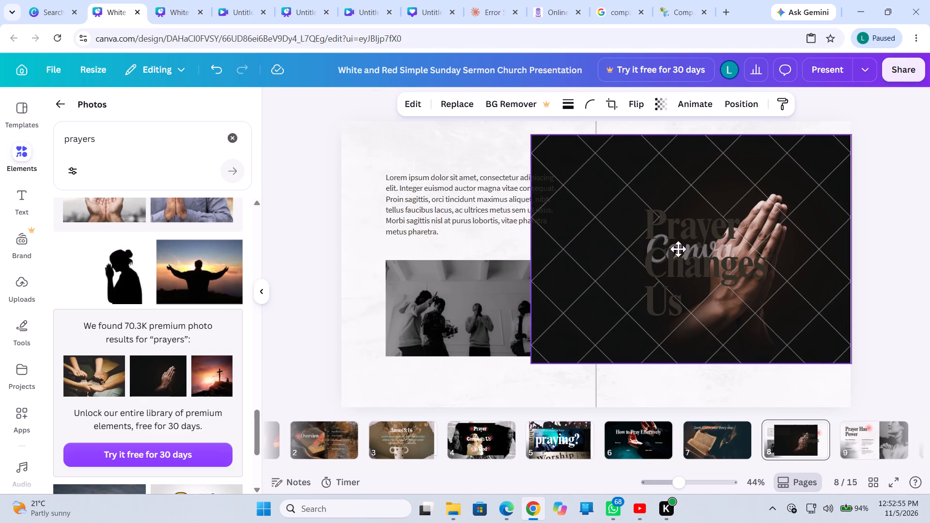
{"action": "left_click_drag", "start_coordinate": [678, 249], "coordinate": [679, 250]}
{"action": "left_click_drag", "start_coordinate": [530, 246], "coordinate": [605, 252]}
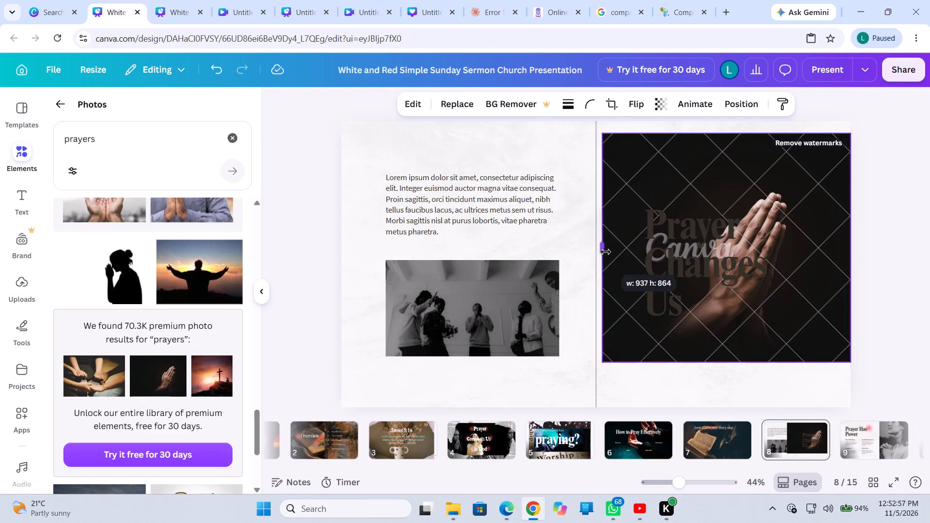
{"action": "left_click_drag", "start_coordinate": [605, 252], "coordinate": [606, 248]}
Shift slide 8's vertical divider line slightly toward the paragraph text.
{"action": "left_click_drag", "start_coordinate": [598, 247], "coordinate": [591, 243]}
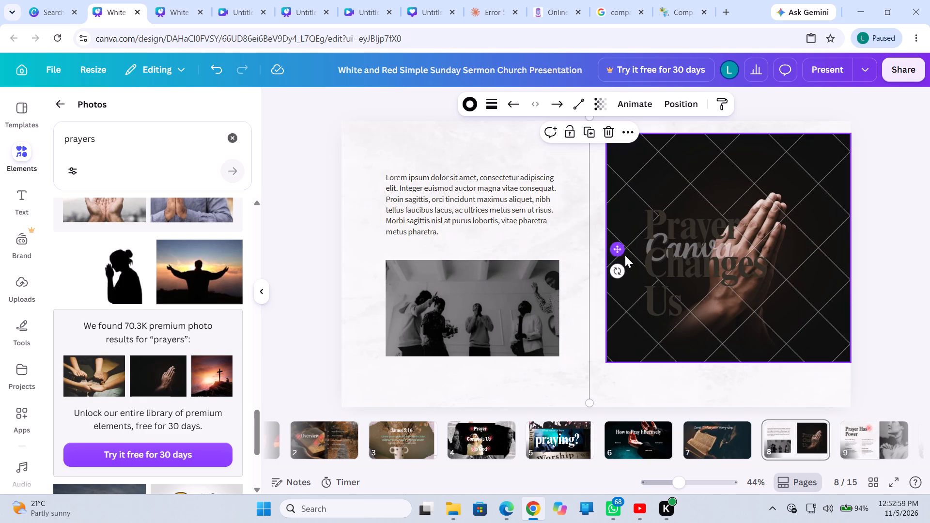
{"action": "left_click", "coordinate": [563, 201]}
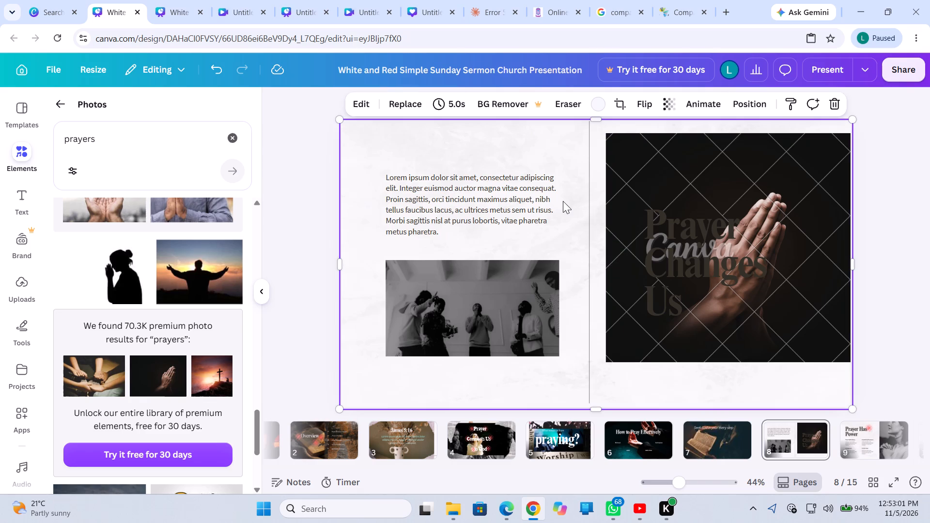
{"action": "left_click_drag", "start_coordinate": [529, 154], "coordinate": [545, 156]}
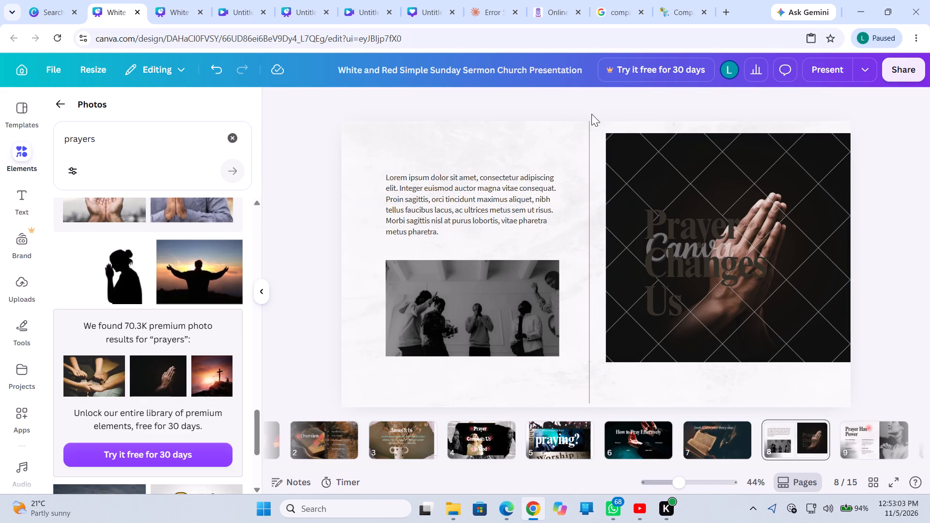
{"action": "left_click", "coordinate": [593, 114]}
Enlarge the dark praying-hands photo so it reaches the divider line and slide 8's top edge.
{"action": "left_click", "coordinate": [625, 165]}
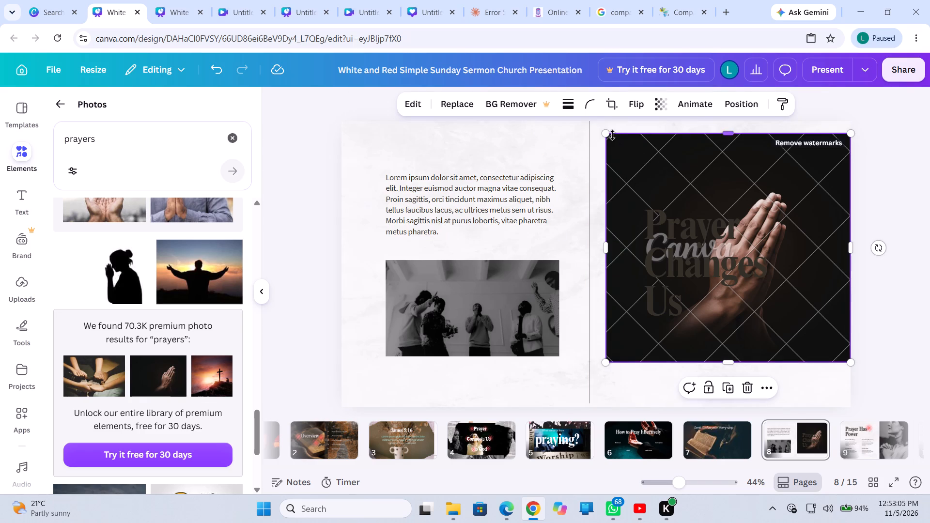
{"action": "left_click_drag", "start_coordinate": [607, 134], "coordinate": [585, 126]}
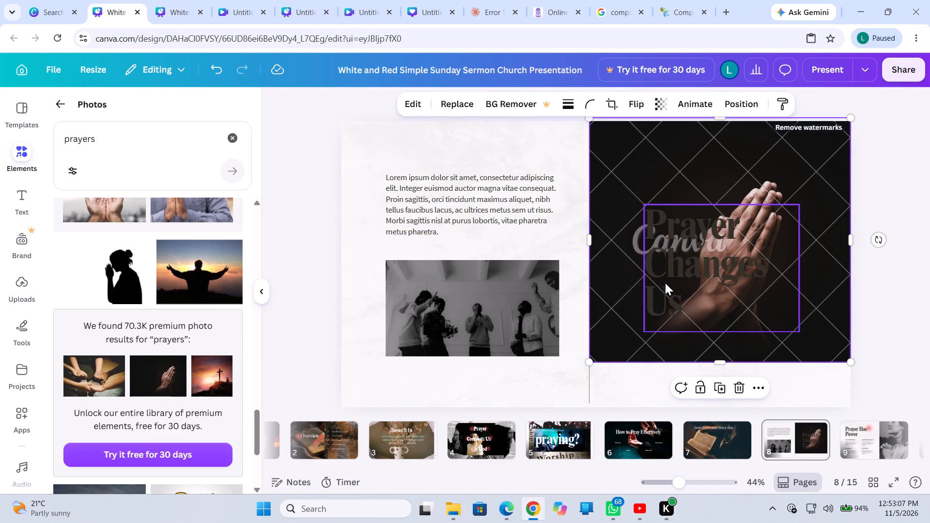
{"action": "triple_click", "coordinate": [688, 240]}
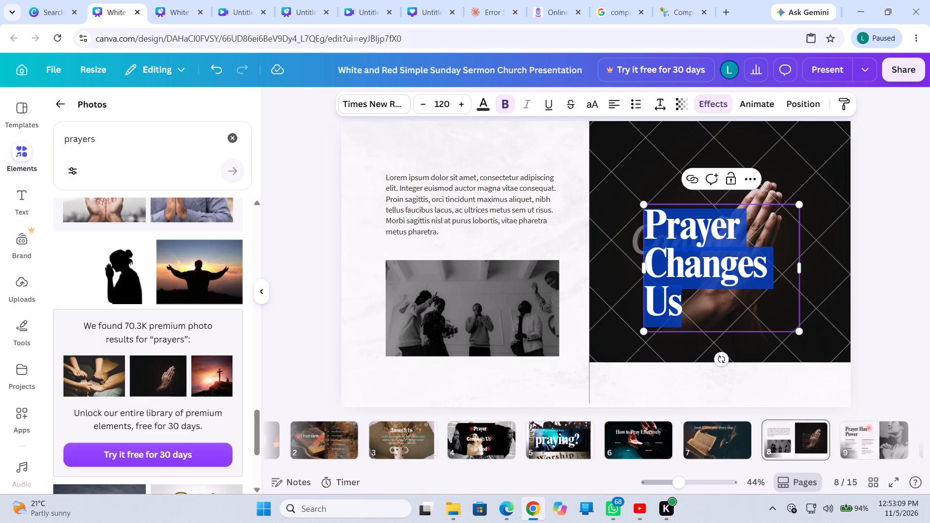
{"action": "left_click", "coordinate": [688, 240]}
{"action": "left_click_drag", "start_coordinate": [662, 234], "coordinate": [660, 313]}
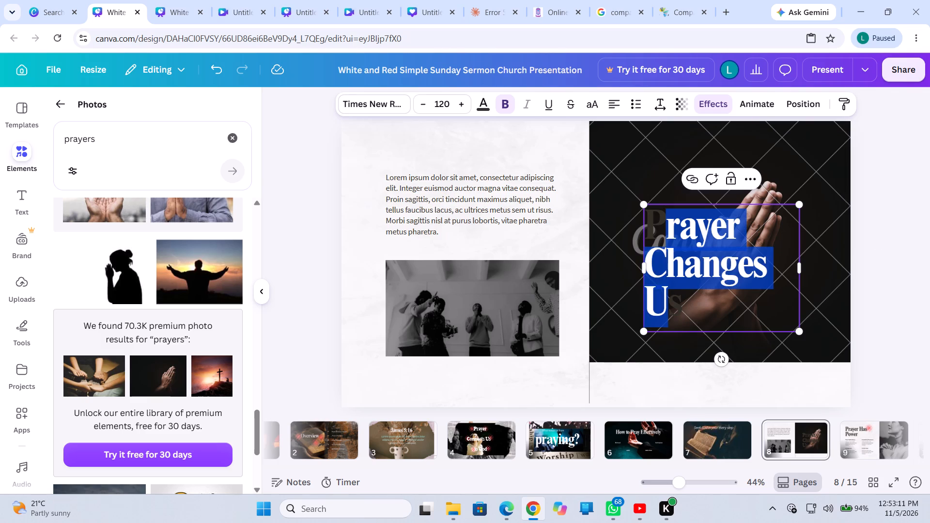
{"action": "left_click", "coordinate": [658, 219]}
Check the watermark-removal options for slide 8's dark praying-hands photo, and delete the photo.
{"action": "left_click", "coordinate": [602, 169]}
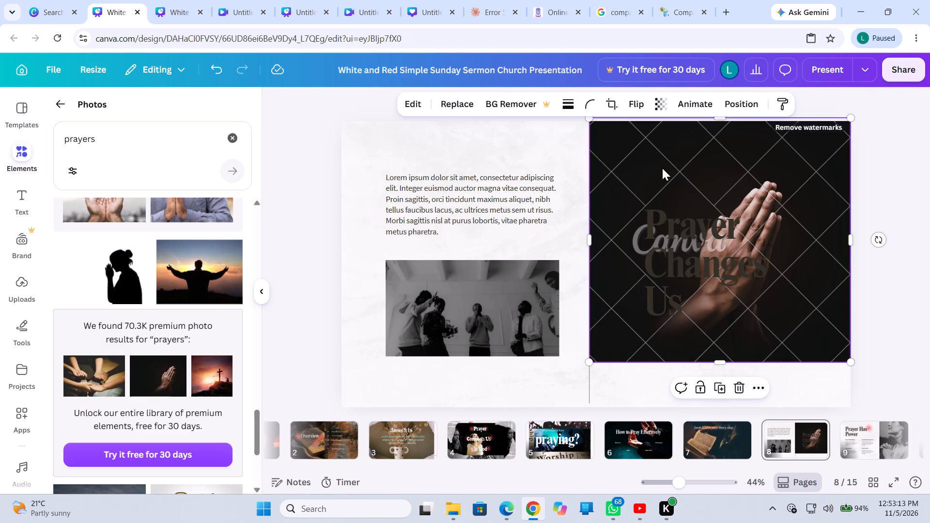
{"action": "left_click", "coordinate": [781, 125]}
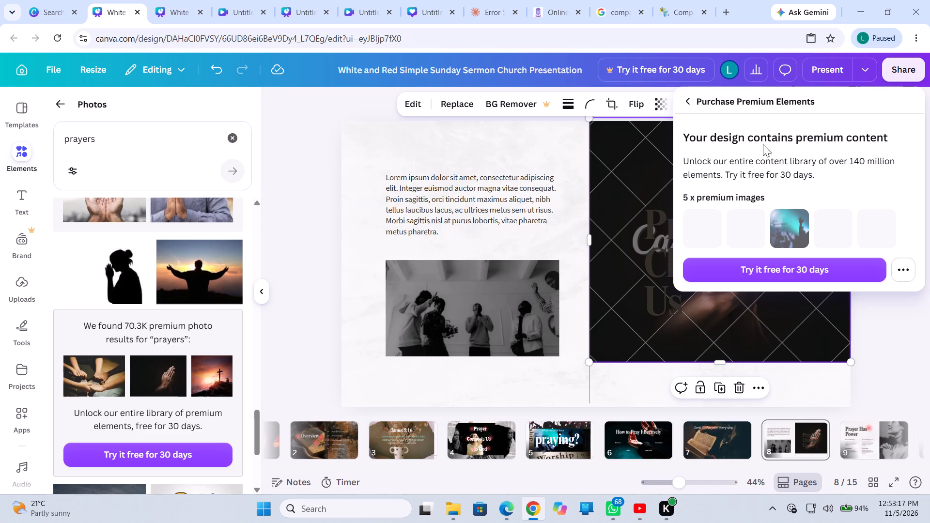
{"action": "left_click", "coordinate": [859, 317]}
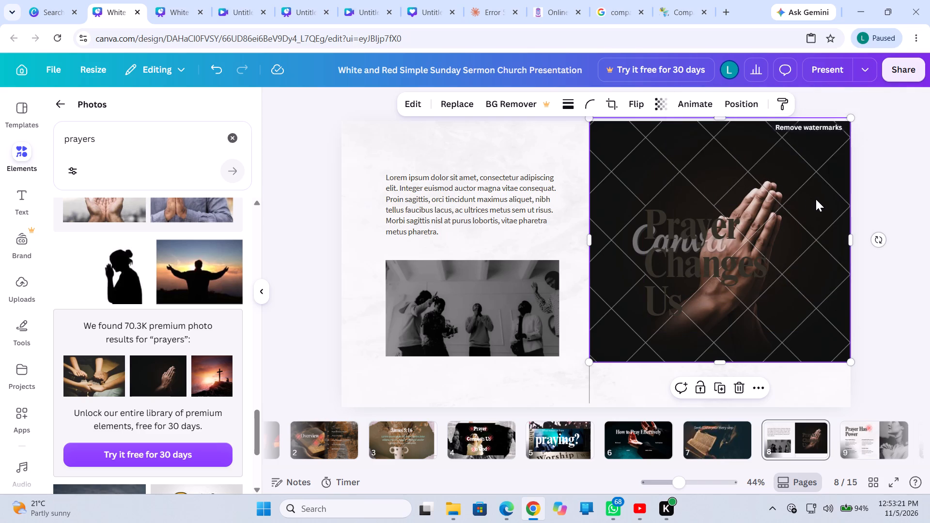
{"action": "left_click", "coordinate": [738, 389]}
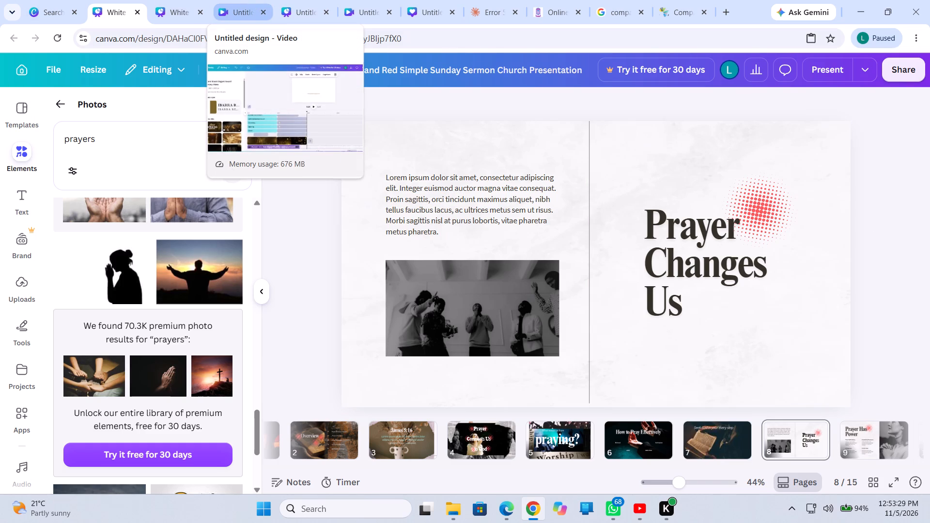
Add the sunlit praying-hands photo with the pink sleeve from the prayers results to slide 8.
{"action": "scroll", "coordinate": [158, 272], "scroll_direction": "up", "scroll_amount": 4}
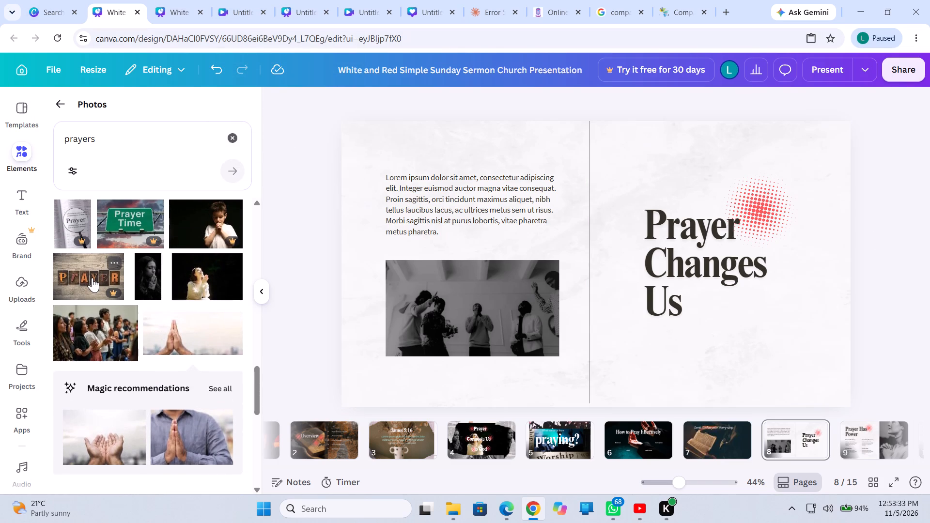
{"action": "scroll", "coordinate": [100, 234], "scroll_direction": "up", "scroll_amount": 2}
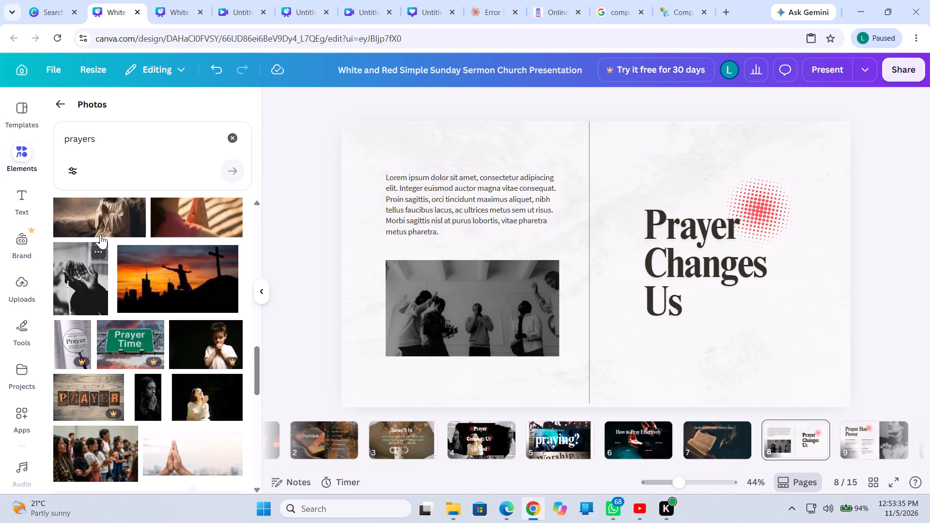
{"action": "scroll", "coordinate": [145, 235], "scroll_direction": "up", "scroll_amount": 2}
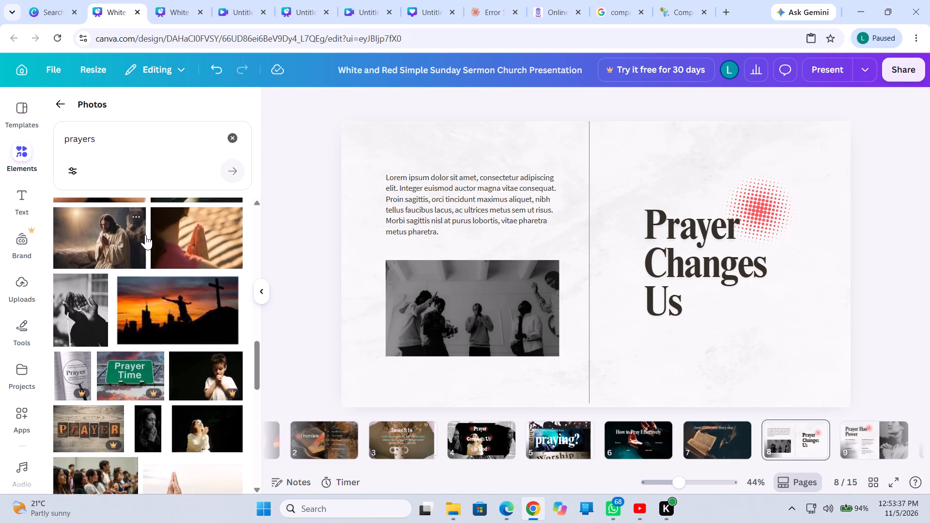
{"action": "left_click", "coordinate": [212, 327]}
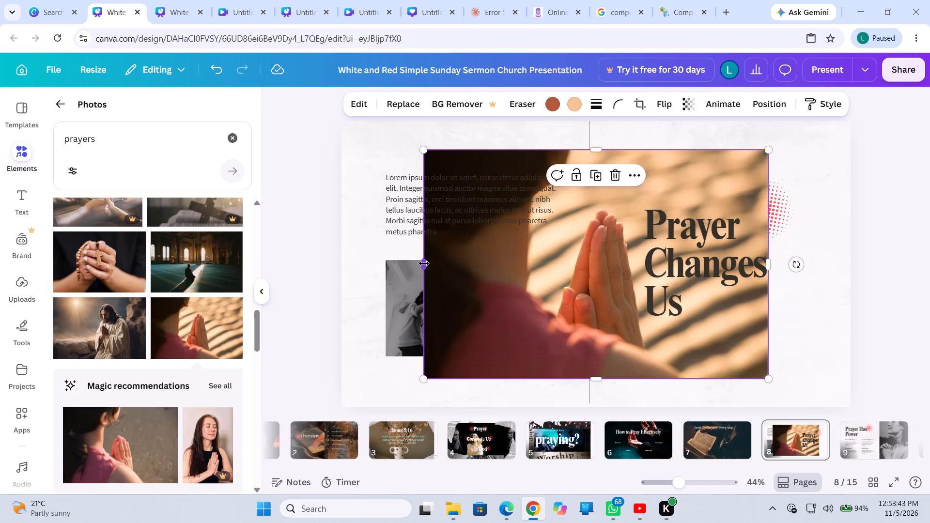
Stretch the sunlit praying-hands photo to cover nearly all of slide 8, about 1,096 high.
{"action": "left_click_drag", "start_coordinate": [424, 263], "coordinate": [340, 264]}
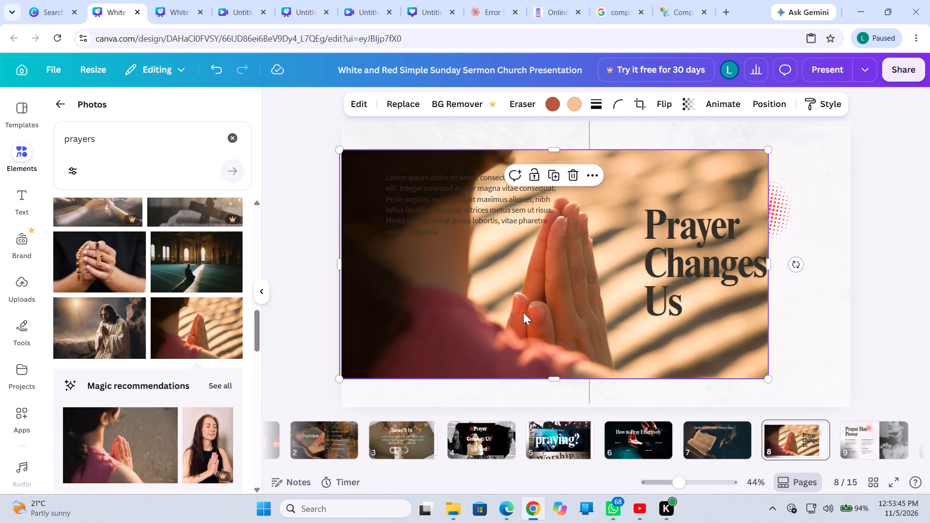
{"action": "left_click_drag", "start_coordinate": [558, 380], "coordinate": [562, 411]}
{"action": "left_click_drag", "start_coordinate": [557, 149], "coordinate": [538, 114]}
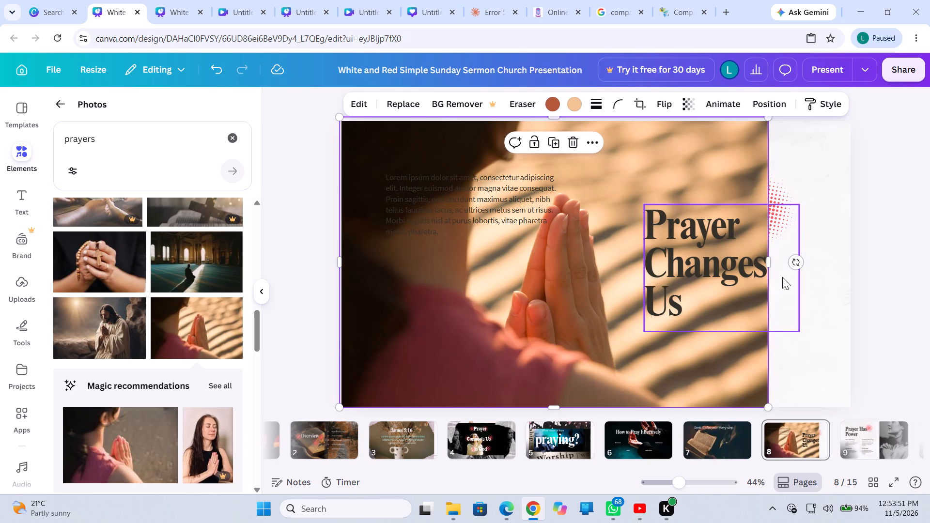
{"action": "left_click_drag", "start_coordinate": [771, 262], "coordinate": [852, 247]}
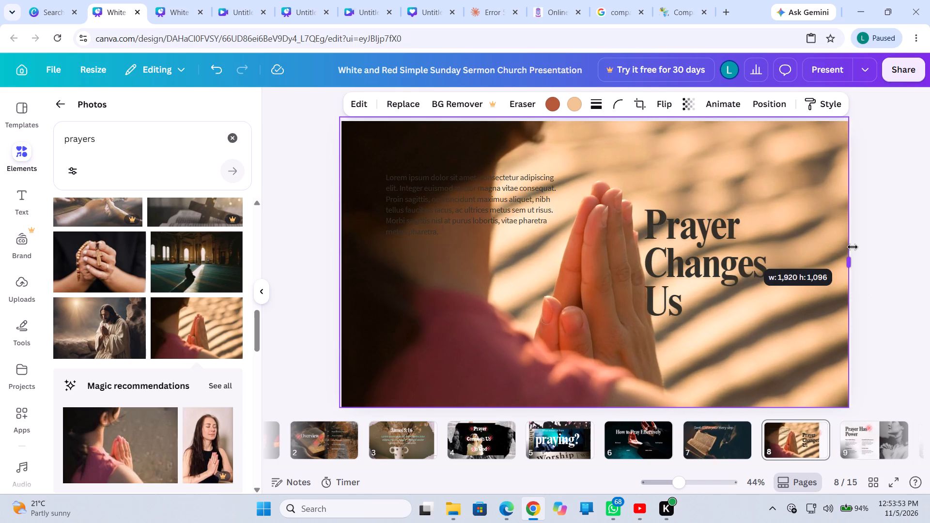
{"action": "left_click_drag", "start_coordinate": [852, 247], "coordinate": [849, 247]}
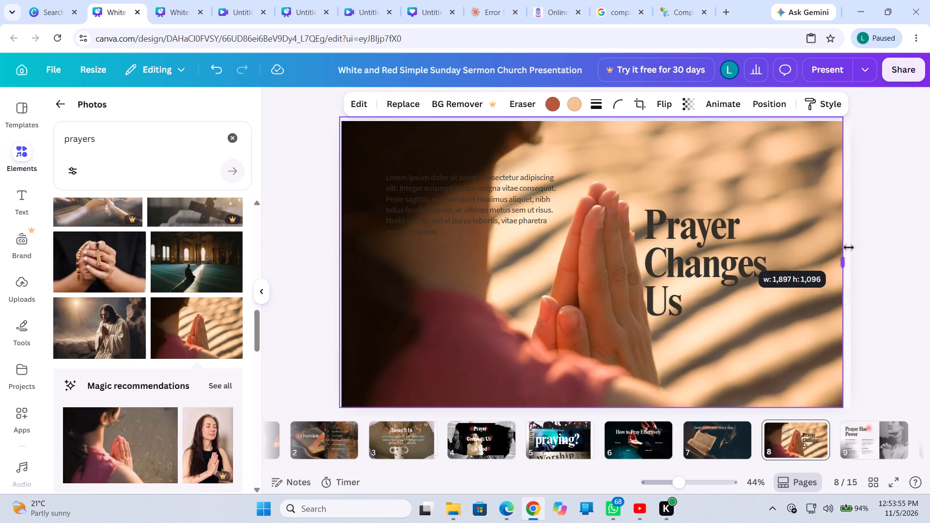
{"action": "left_click_drag", "start_coordinate": [849, 247], "coordinate": [859, 246]}
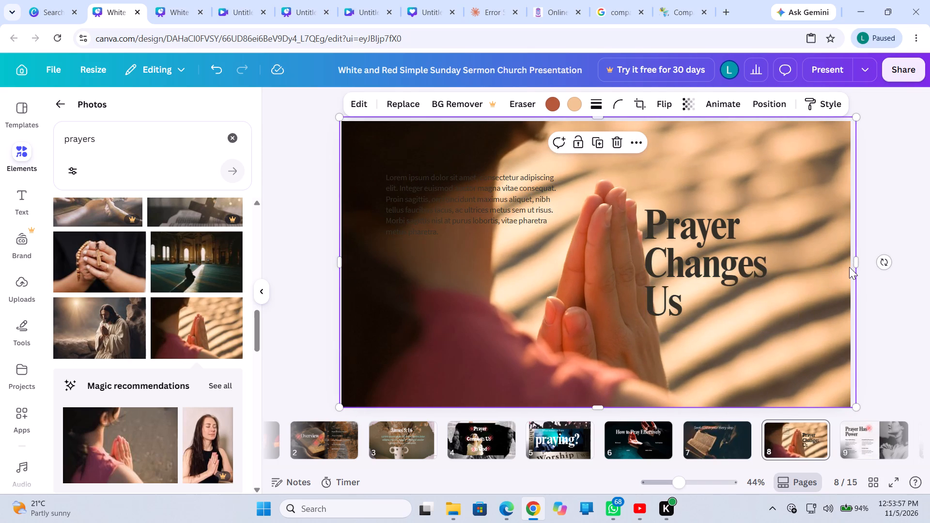
{"action": "left_click_drag", "start_coordinate": [857, 260], "coordinate": [848, 270]}
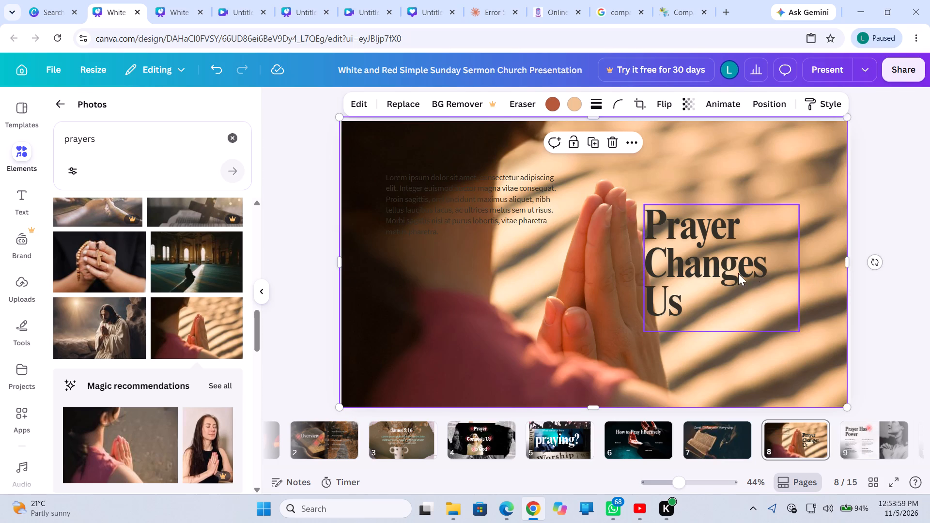
Increase the "Prayer Changes Us" heading's font size to 144.
{"action": "triple_click", "coordinate": [702, 259]}
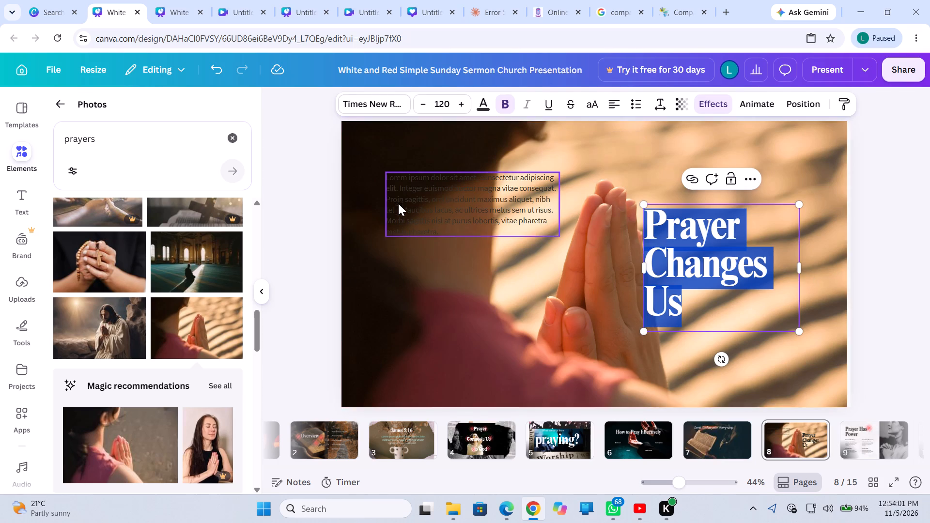
{"action": "triple_click", "coordinate": [458, 104]}
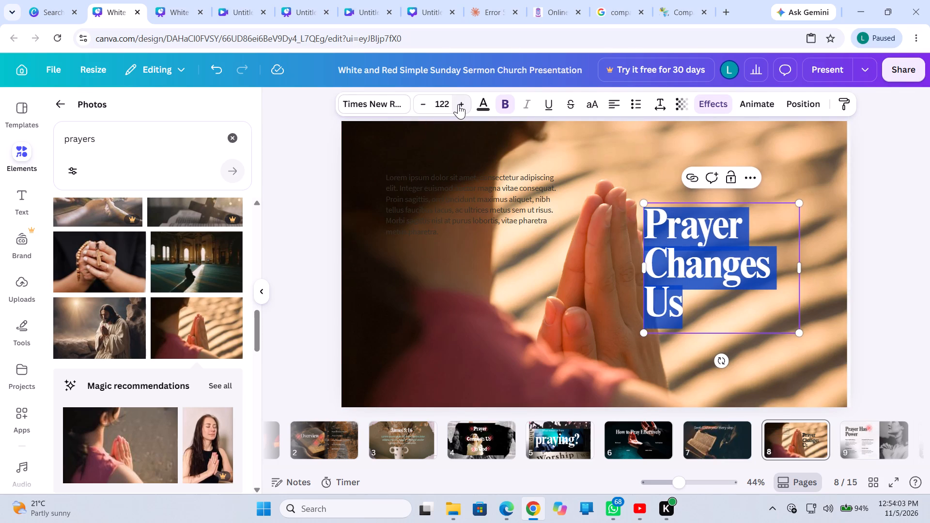
{"action": "left_click", "coordinate": [458, 104]}
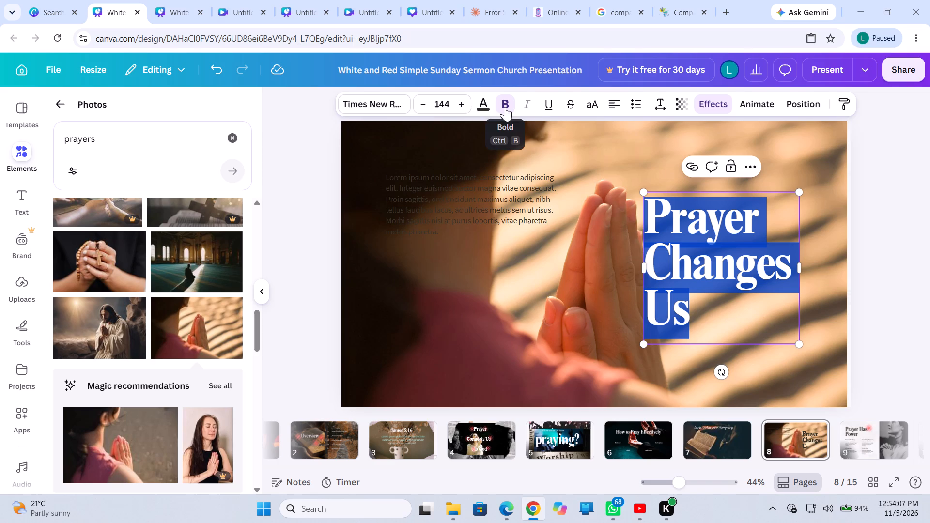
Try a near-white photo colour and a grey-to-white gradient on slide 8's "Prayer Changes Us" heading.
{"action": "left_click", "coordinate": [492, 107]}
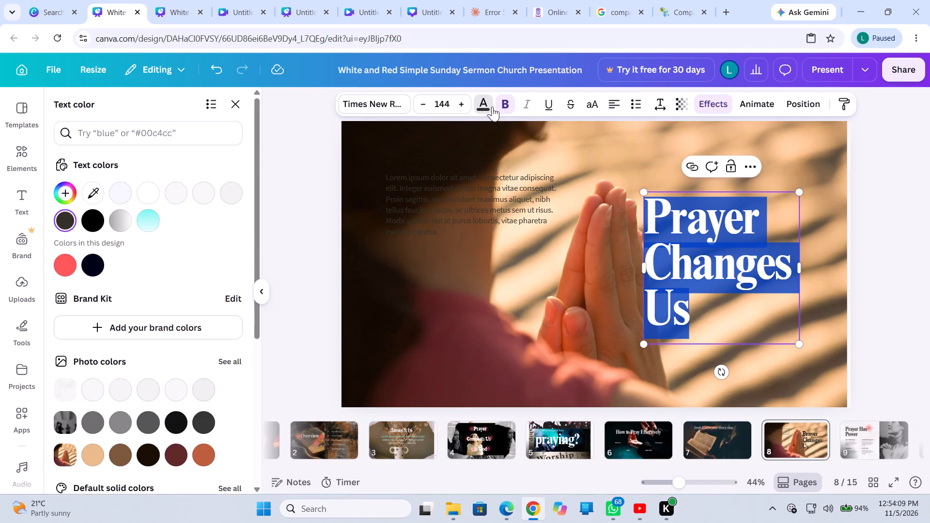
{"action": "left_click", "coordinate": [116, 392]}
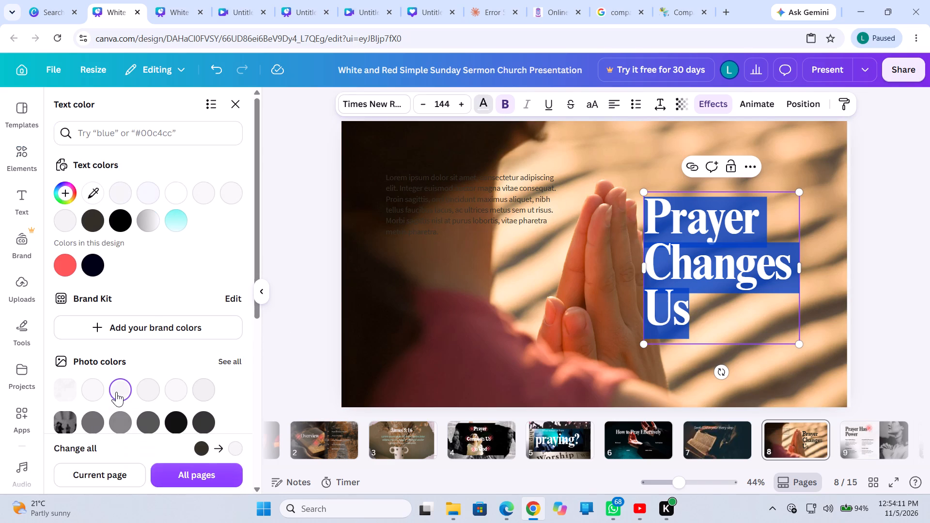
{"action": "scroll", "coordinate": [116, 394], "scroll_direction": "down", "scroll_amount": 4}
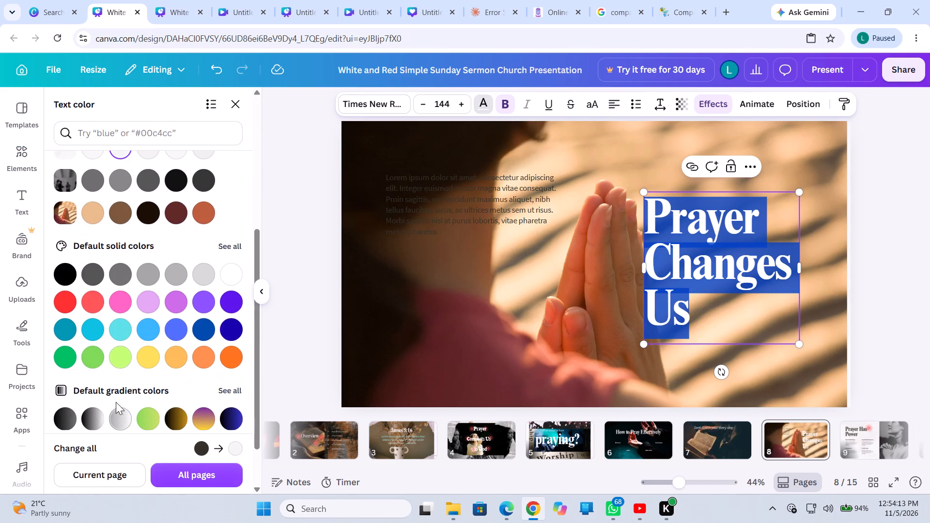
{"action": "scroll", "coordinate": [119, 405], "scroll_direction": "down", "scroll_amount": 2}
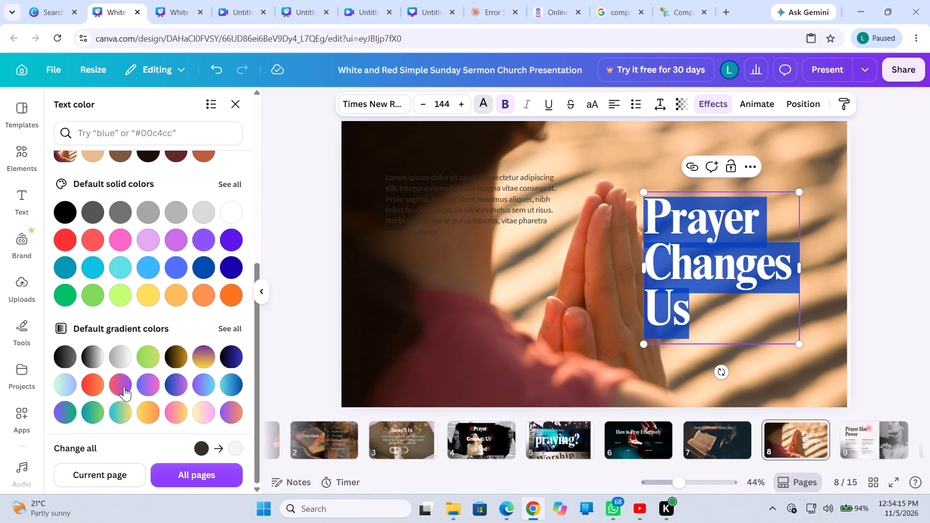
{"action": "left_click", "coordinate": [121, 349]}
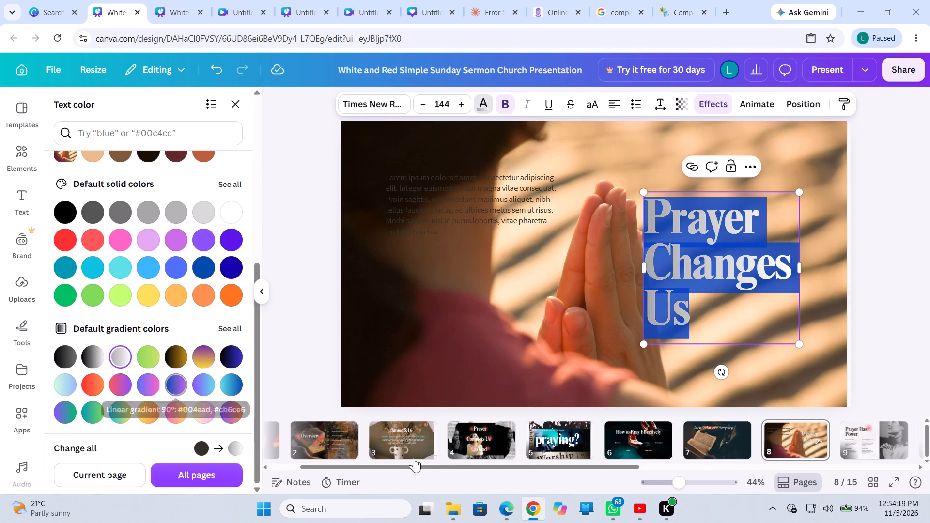
Switch to YouTube, resume the paused worship video, and return to the presentation.
{"action": "left_click", "coordinate": [638, 508]}
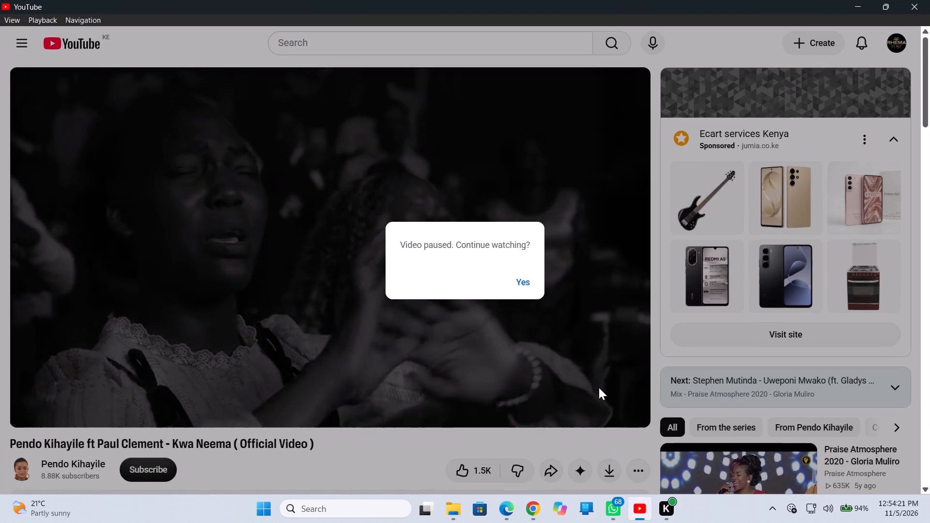
{"action": "left_click", "coordinate": [528, 279]}
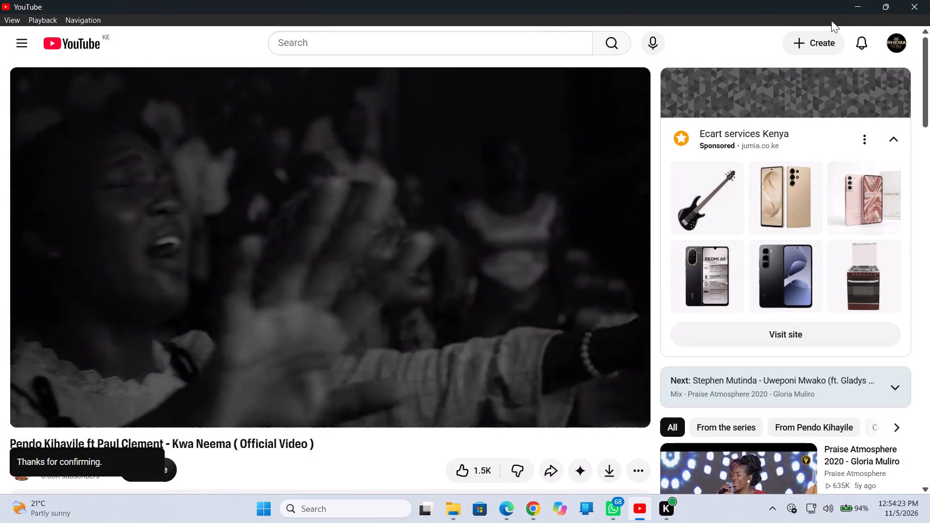
{"action": "left_click", "coordinate": [856, 7]}
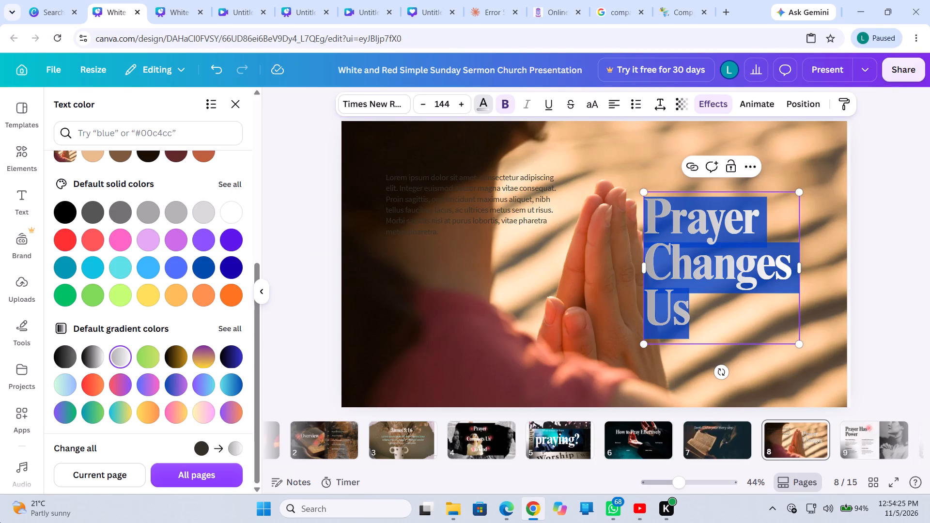
Set the "Prayer Changes Us" heading's text colour to the default solid white.
{"action": "scroll", "coordinate": [156, 333], "scroll_direction": "down", "scroll_amount": 7}
{"action": "scroll", "coordinate": [165, 282], "scroll_direction": "up", "scroll_amount": 4}
{"action": "scroll", "coordinate": [179, 300], "scroll_direction": "down", "scroll_amount": 3}
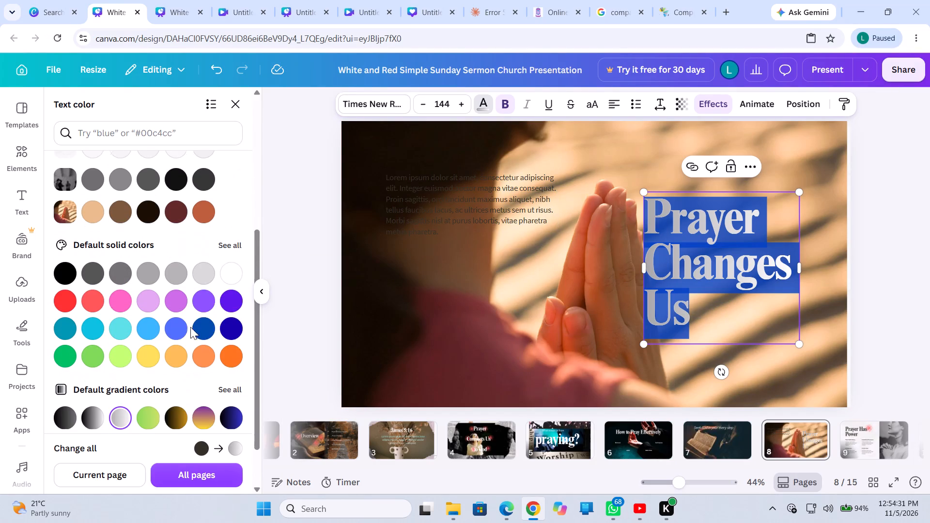
{"action": "left_click", "coordinate": [224, 278]}
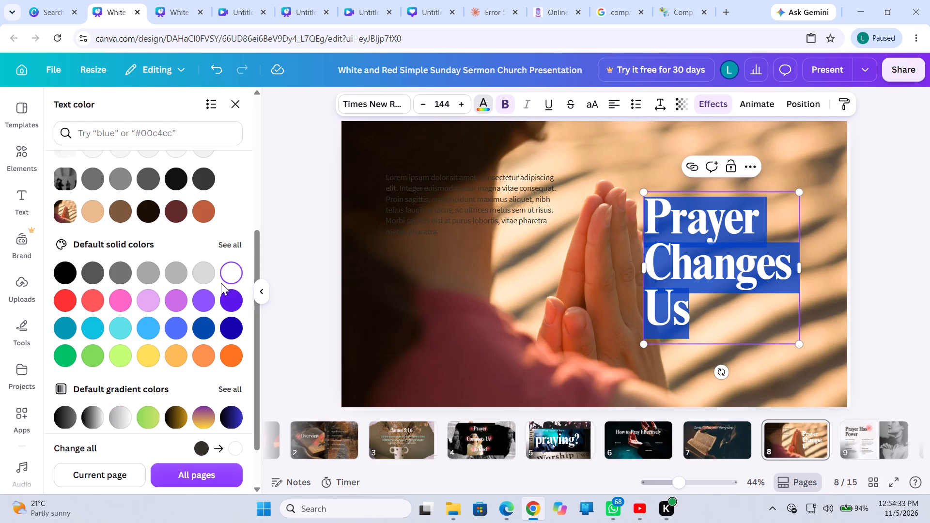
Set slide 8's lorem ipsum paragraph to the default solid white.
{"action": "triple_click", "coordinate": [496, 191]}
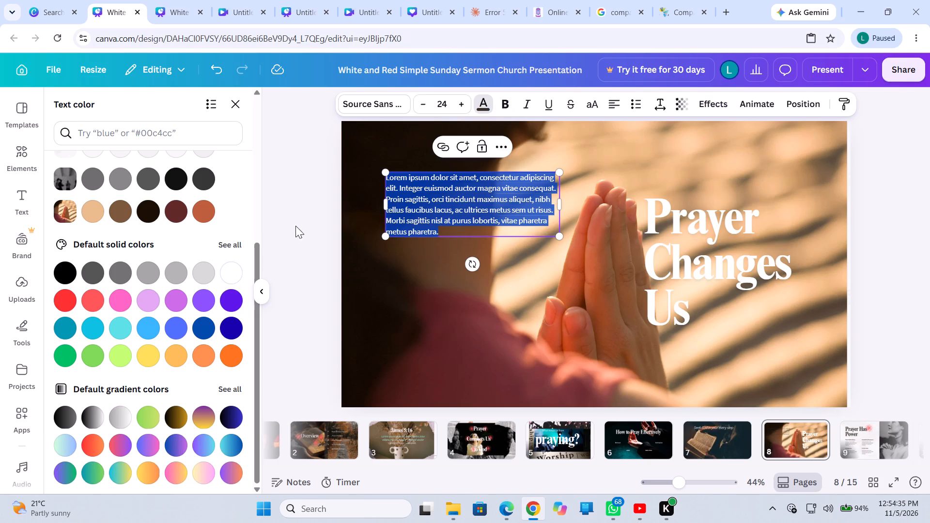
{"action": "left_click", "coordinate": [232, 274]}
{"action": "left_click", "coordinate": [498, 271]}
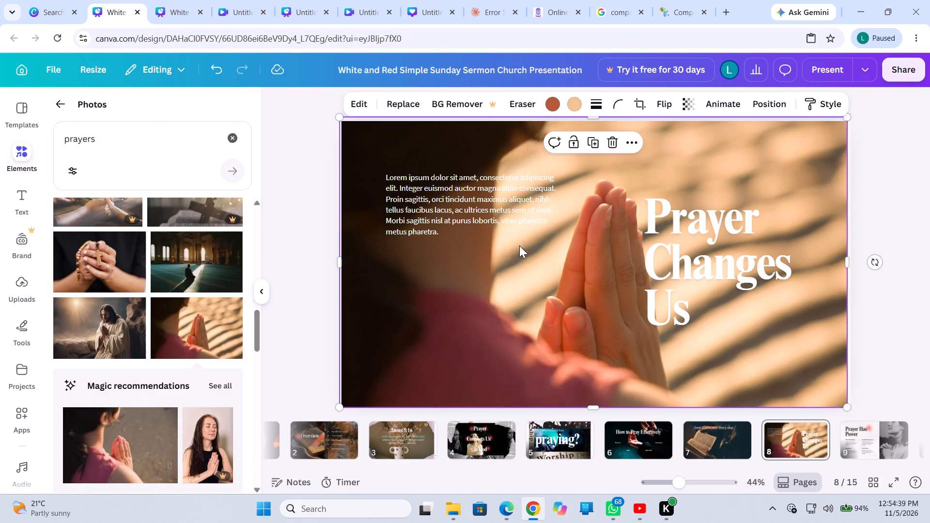
Move the lorem ipsum paragraph up into slide 8's upper-left corner area, over the dark part of the photo.
{"action": "left_click_drag", "start_coordinate": [523, 185], "coordinate": [492, 151]}
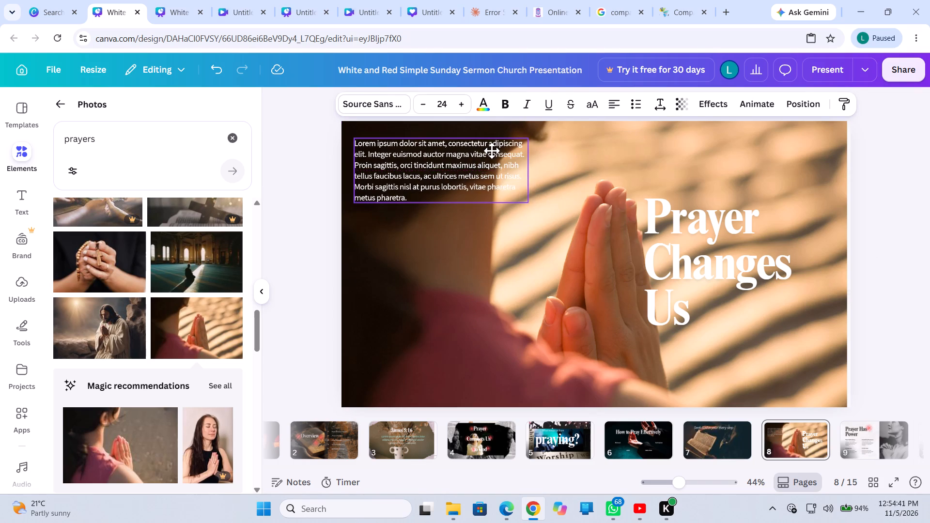
{"action": "left_click_drag", "start_coordinate": [492, 151], "coordinate": [495, 148]}
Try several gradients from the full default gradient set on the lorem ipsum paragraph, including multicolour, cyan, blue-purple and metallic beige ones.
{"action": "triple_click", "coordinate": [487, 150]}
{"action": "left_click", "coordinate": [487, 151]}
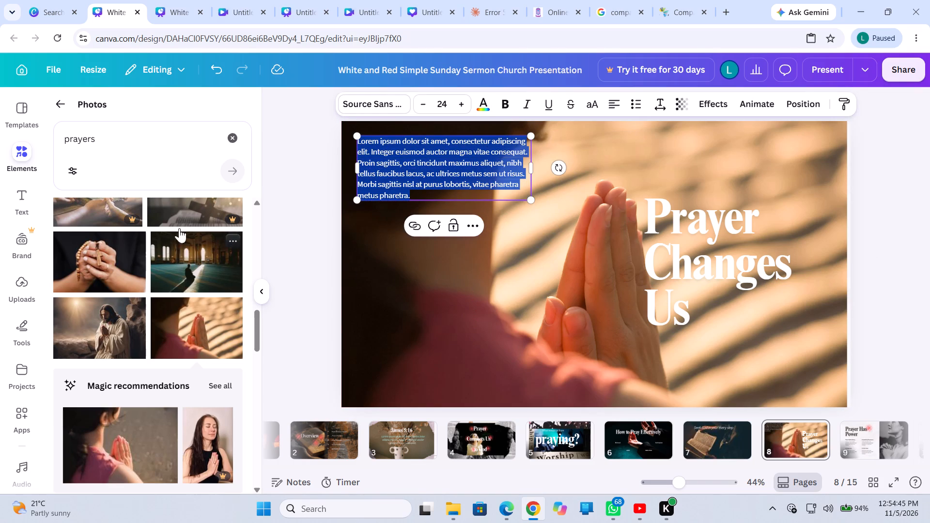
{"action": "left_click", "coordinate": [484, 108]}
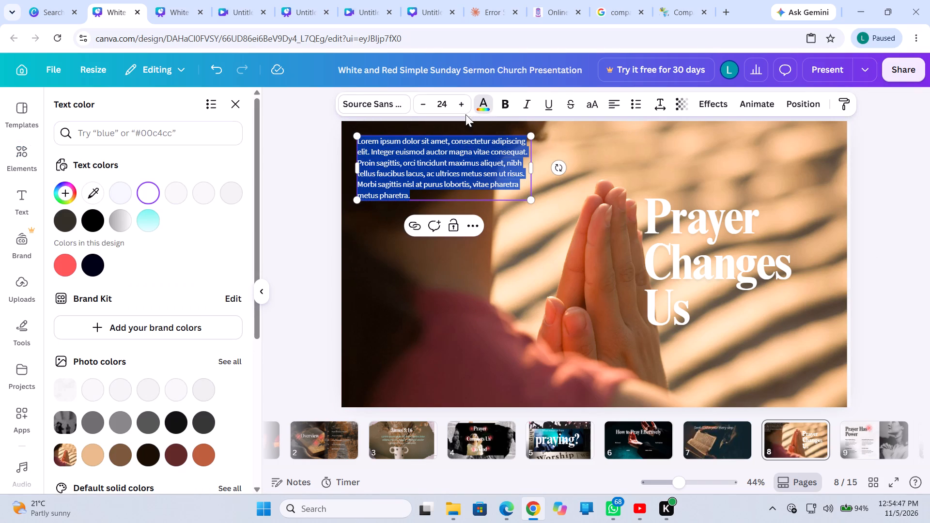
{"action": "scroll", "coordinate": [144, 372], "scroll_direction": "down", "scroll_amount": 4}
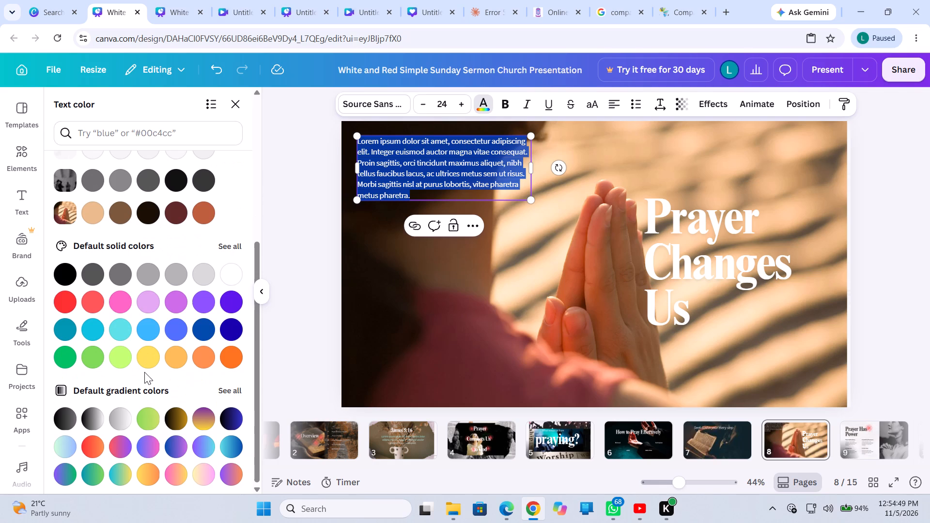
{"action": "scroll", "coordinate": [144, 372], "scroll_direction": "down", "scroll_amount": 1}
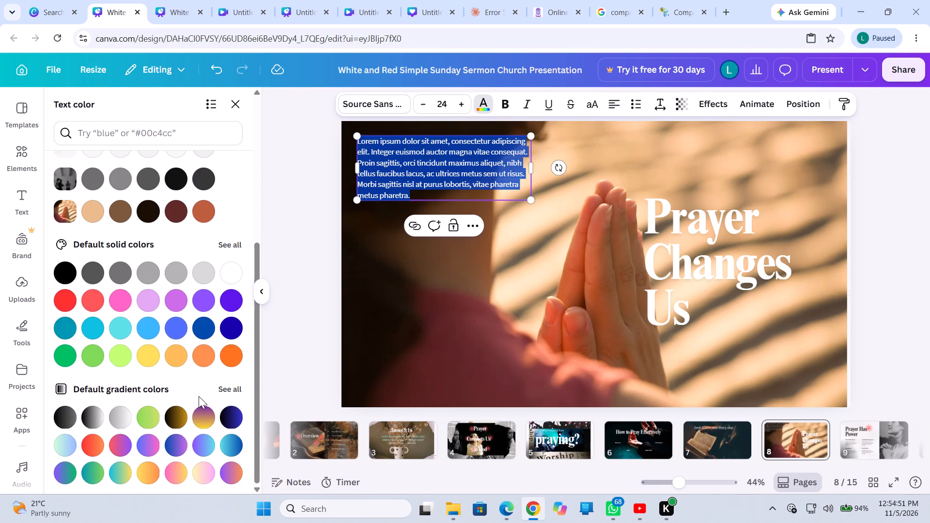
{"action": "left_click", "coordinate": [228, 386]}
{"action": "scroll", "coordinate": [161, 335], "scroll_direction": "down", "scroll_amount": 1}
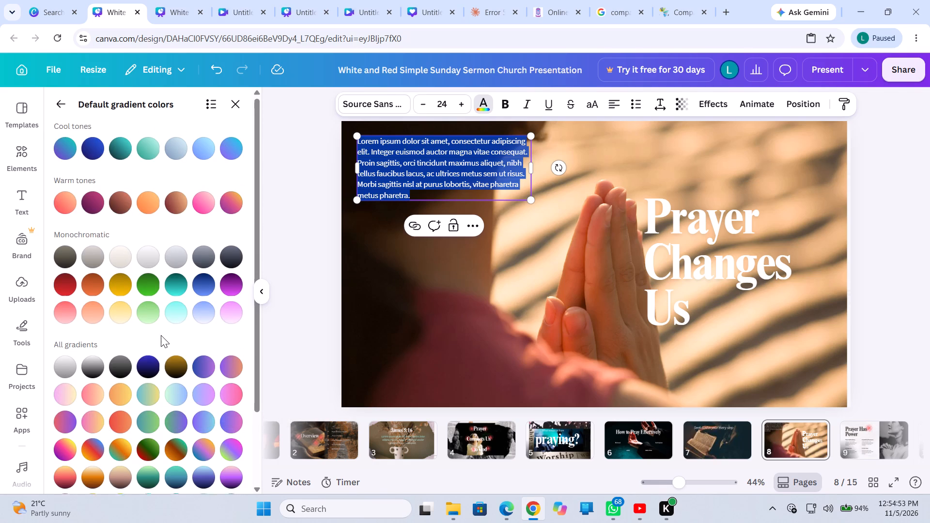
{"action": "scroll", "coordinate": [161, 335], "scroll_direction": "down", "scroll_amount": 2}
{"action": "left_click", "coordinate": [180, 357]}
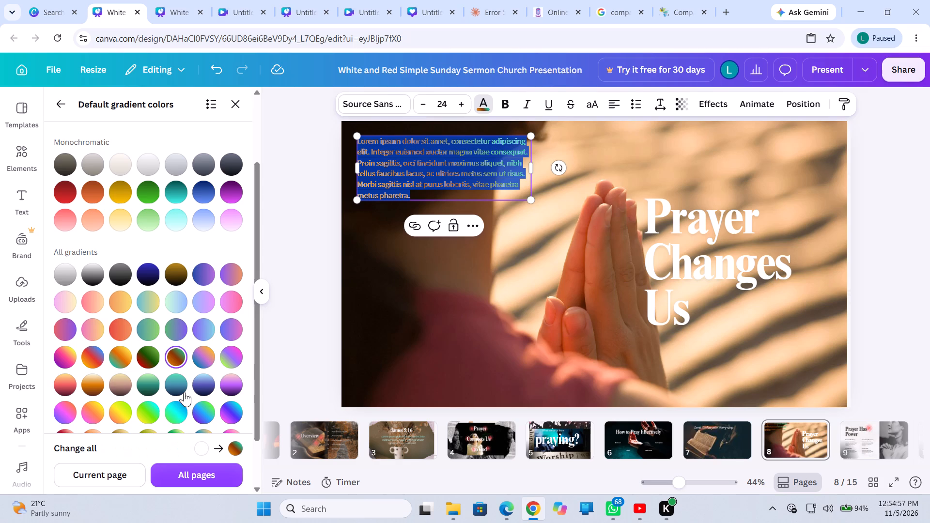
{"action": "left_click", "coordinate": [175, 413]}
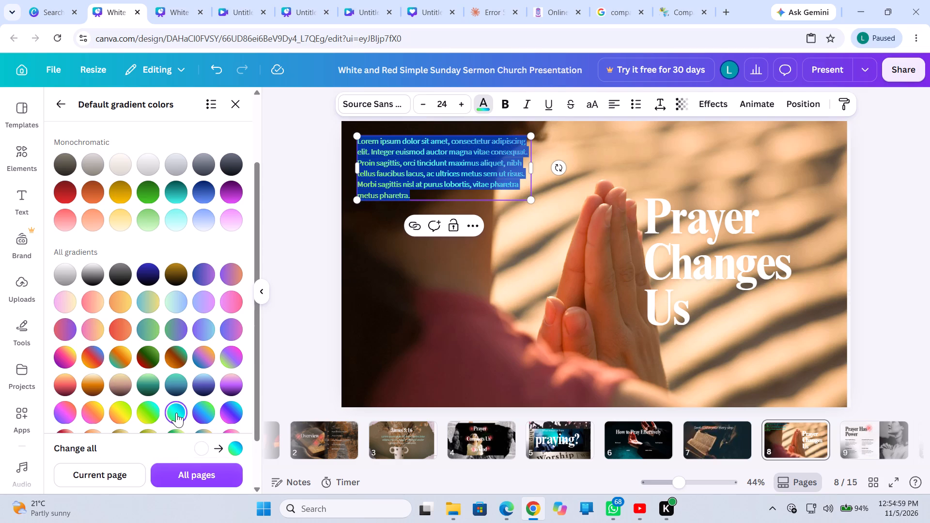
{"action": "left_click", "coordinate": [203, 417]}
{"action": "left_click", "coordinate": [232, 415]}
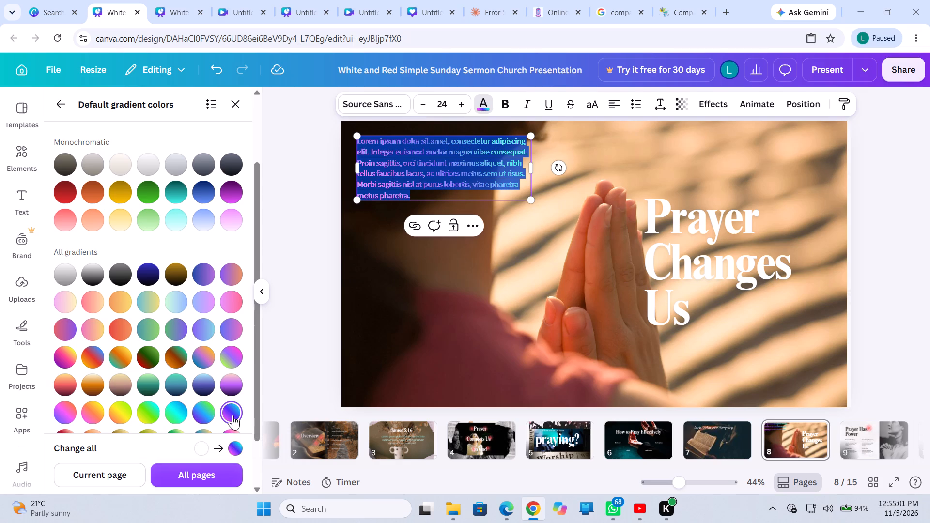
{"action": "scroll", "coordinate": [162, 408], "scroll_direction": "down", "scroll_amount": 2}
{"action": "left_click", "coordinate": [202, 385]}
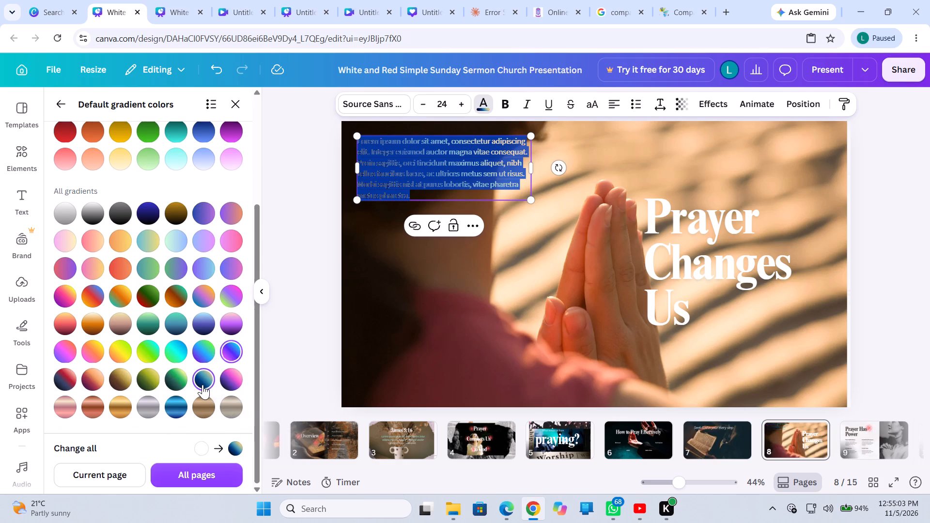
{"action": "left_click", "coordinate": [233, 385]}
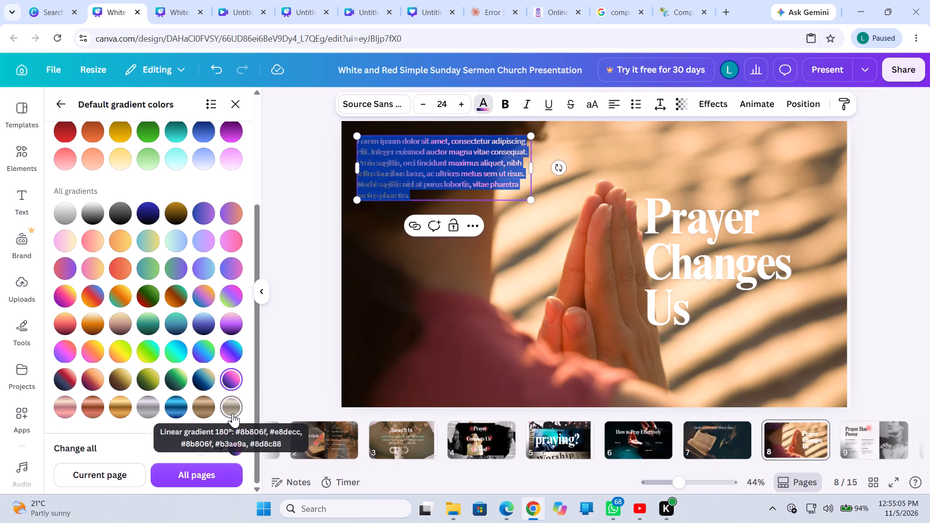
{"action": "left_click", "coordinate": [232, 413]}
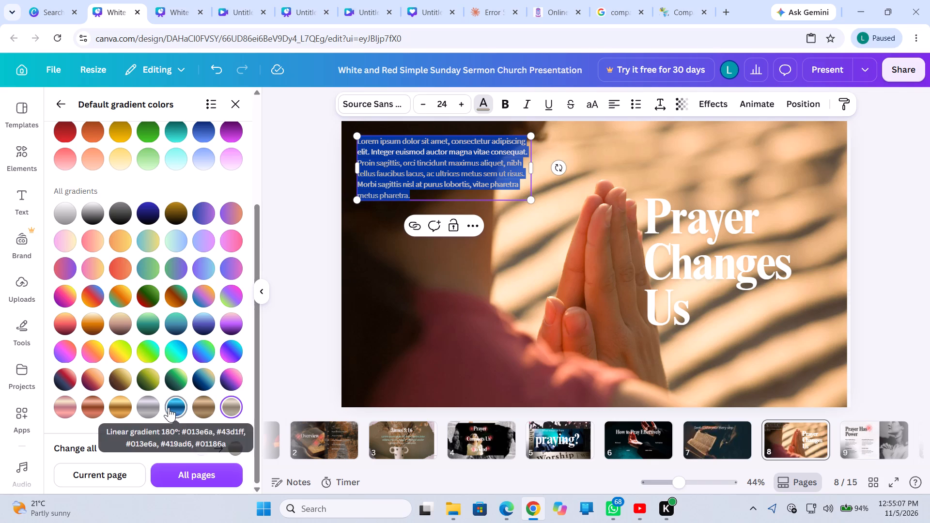
Compare pastel gradients on the lorem ipsum paragraph and apply the pale pink-to-cream one.
{"action": "scroll", "coordinate": [169, 407], "scroll_direction": "down", "scroll_amount": 1}
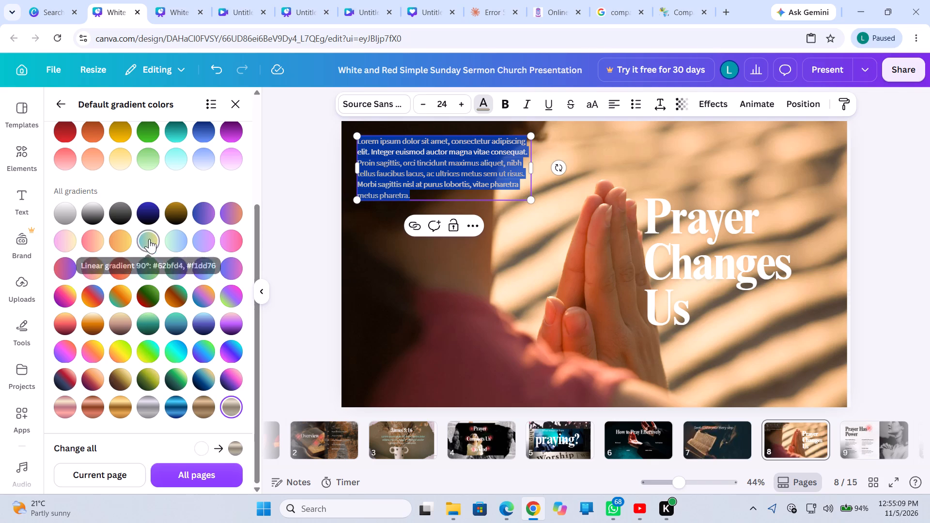
{"action": "left_click", "coordinate": [186, 244]}
{"action": "left_click", "coordinate": [209, 246]}
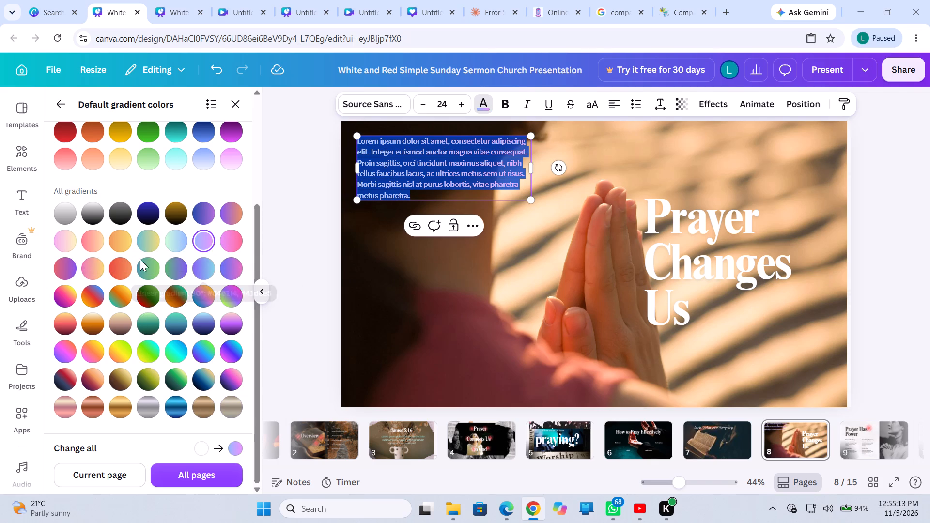
{"action": "left_click", "coordinate": [118, 235]}
{"action": "left_click", "coordinate": [66, 234]}
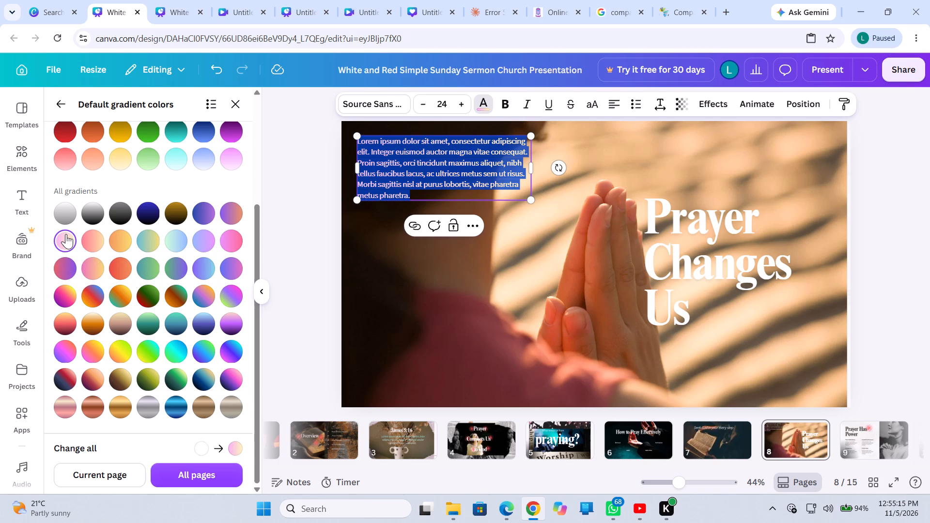
{"action": "left_click", "coordinate": [467, 265]}
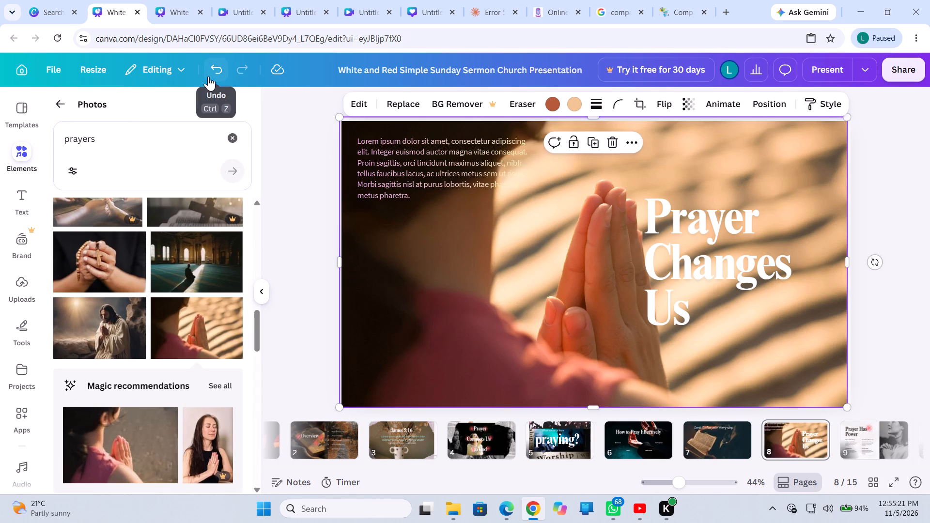
Apply the bright yellow-green-to-cyan gradient from the full default gradient set to slide 8's lorem ipsum paragraph.
{"action": "triple_click", "coordinate": [365, 168]}
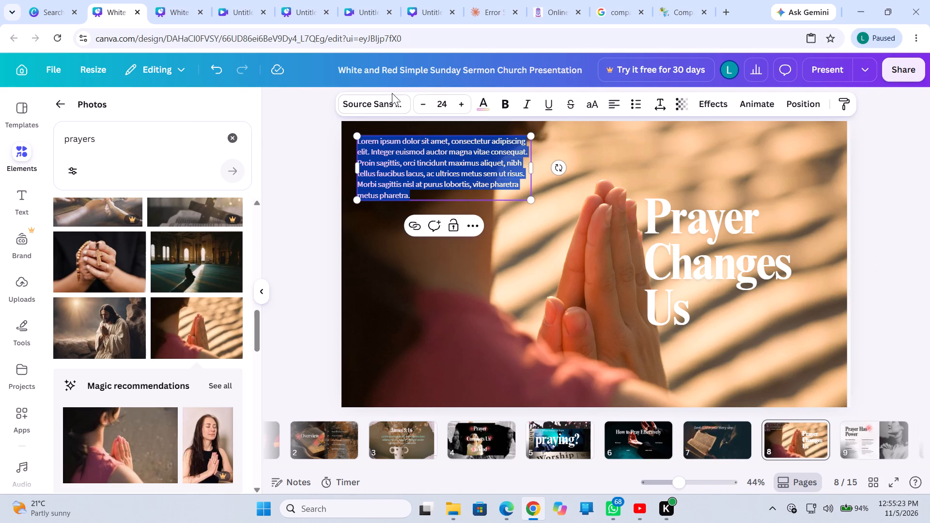
{"action": "left_click", "coordinate": [485, 110]}
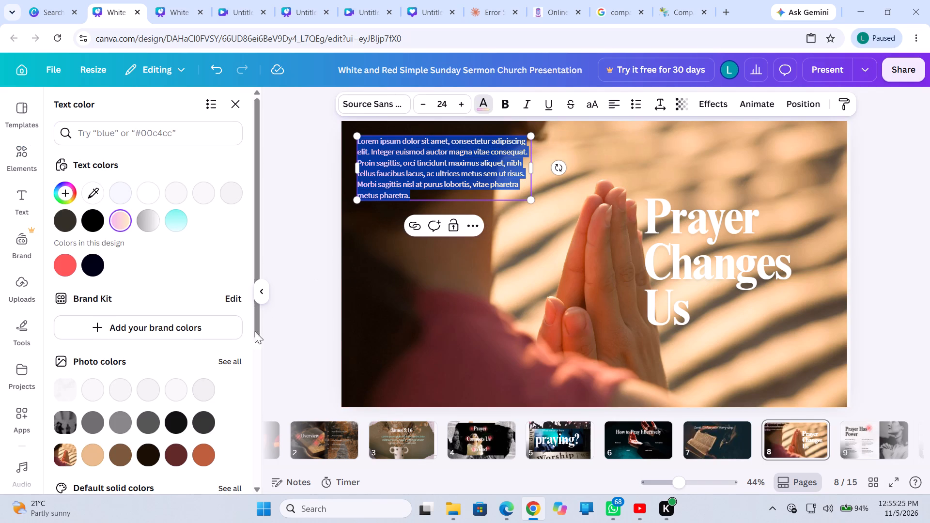
{"action": "scroll", "coordinate": [202, 375], "scroll_direction": "down", "scroll_amount": 4}
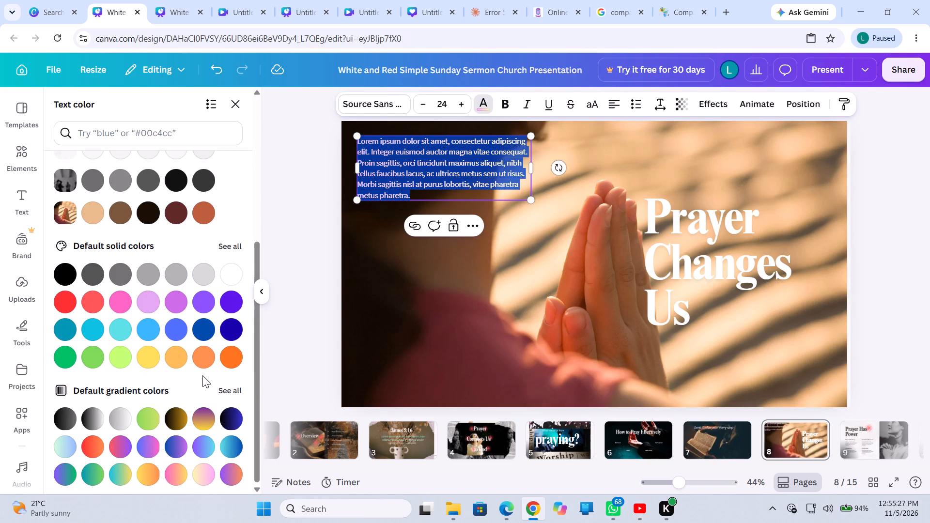
{"action": "scroll", "coordinate": [202, 375], "scroll_direction": "down", "scroll_amount": 7}
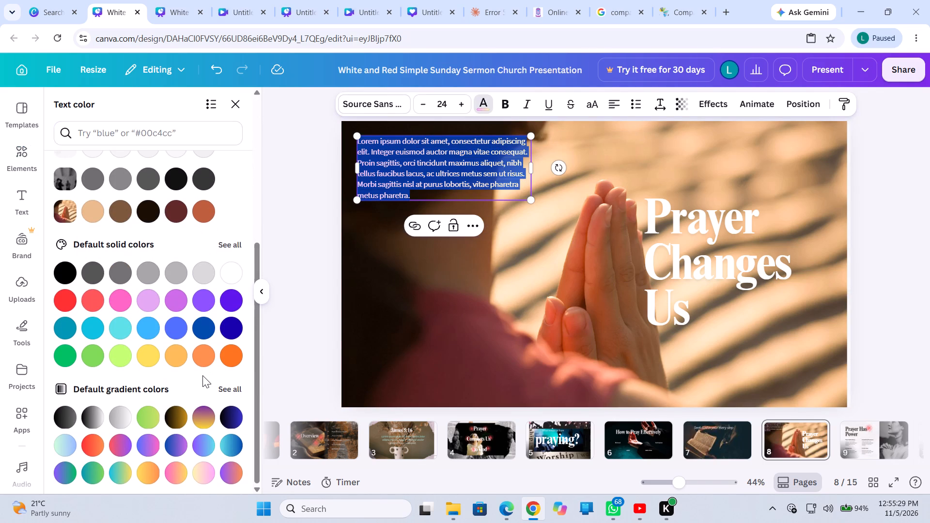
{"action": "scroll", "coordinate": [130, 344], "scroll_direction": "down", "scroll_amount": 1}
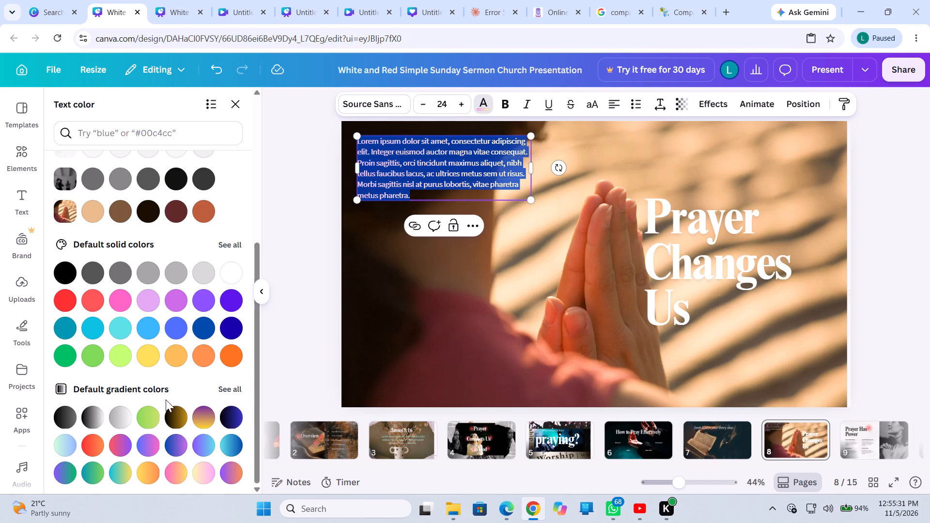
{"action": "left_click", "coordinate": [218, 391]}
{"action": "scroll", "coordinate": [166, 383], "scroll_direction": "down", "scroll_amount": 1}
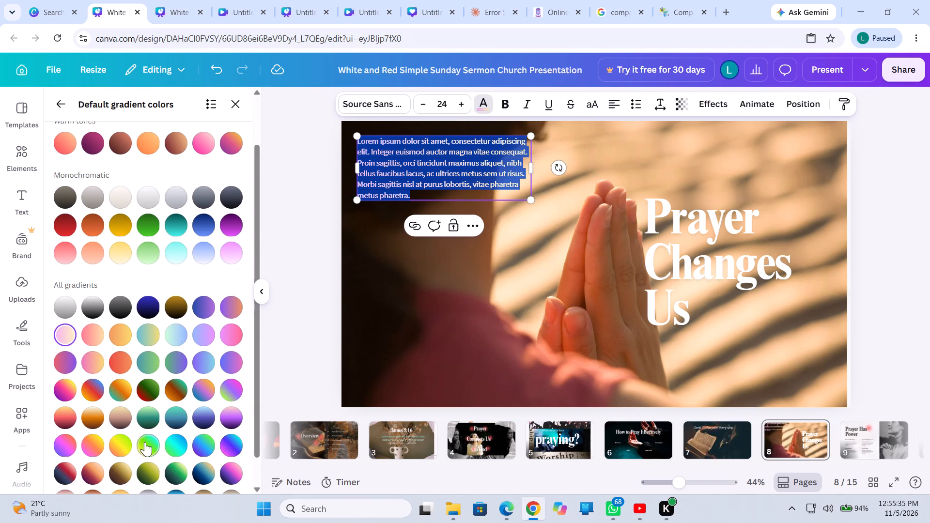
{"action": "left_click", "coordinate": [146, 443]}
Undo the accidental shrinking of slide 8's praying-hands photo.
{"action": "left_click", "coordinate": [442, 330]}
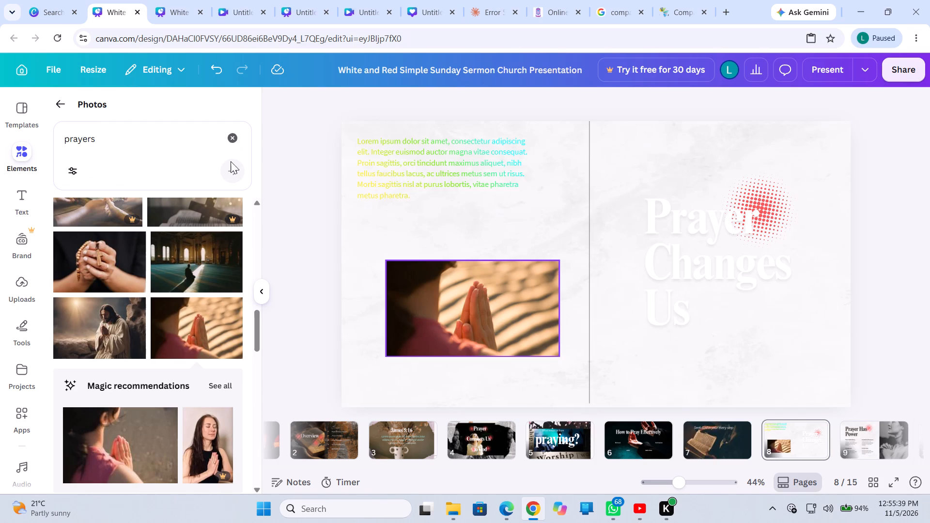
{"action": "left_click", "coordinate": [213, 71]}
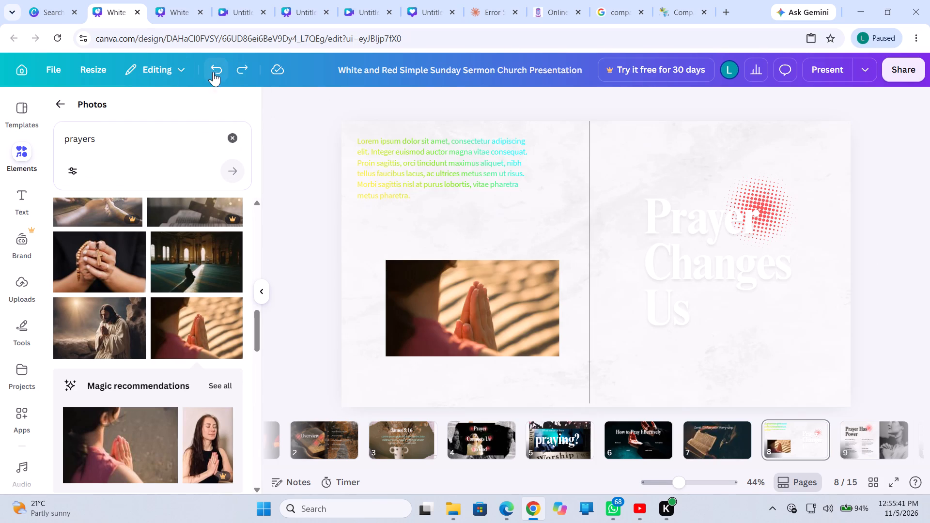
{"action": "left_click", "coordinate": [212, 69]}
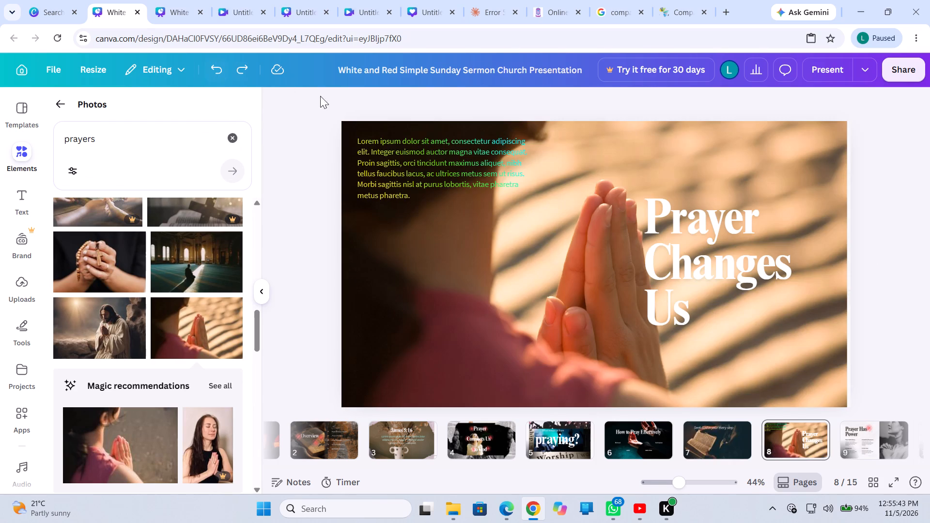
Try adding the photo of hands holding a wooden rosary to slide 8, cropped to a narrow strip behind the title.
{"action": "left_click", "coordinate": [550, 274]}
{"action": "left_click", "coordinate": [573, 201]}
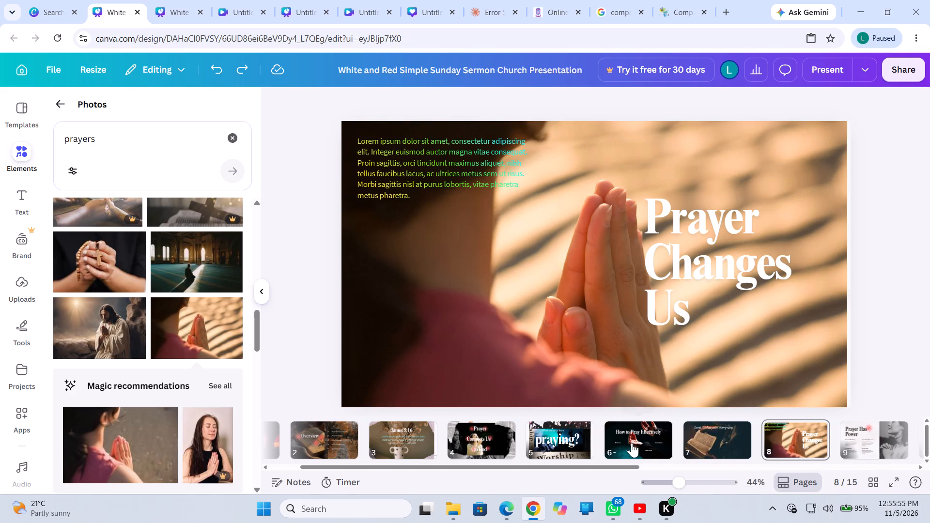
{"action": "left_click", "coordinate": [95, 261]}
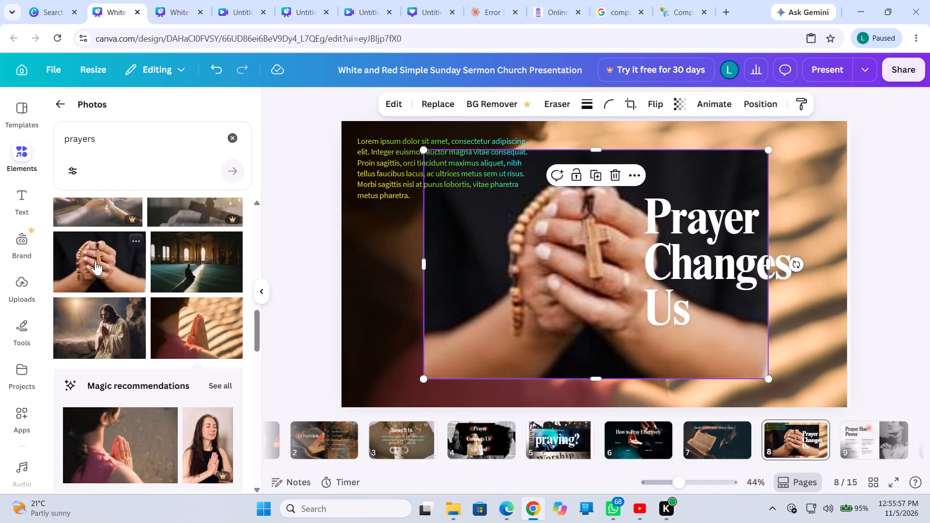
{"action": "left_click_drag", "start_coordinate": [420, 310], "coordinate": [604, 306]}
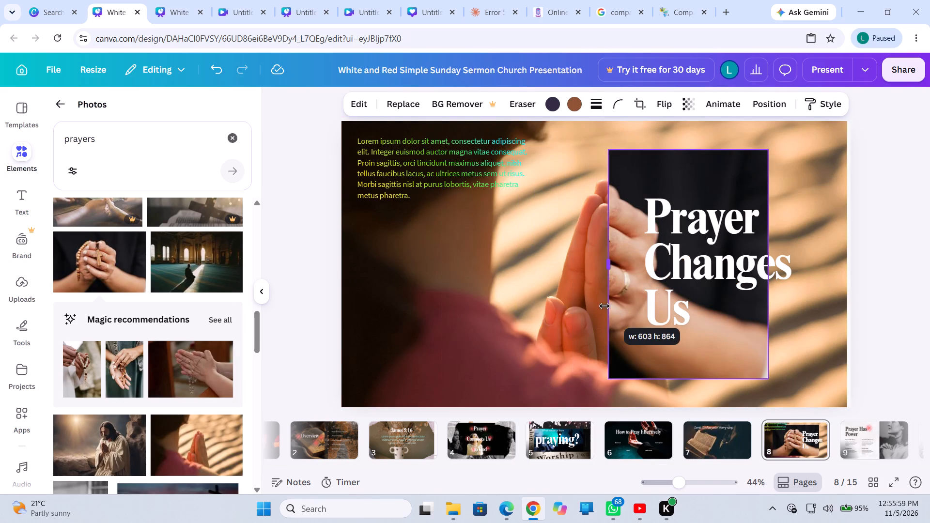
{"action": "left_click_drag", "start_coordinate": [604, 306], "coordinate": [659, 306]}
Shift slide 8's praying-hands background photo slightly left and move the "Prayer Changes Us" title up and to the left.
{"action": "left_click_drag", "start_coordinate": [636, 303], "coordinate": [620, 302]}
{"action": "left_click_drag", "start_coordinate": [619, 302], "coordinate": [609, 302]}
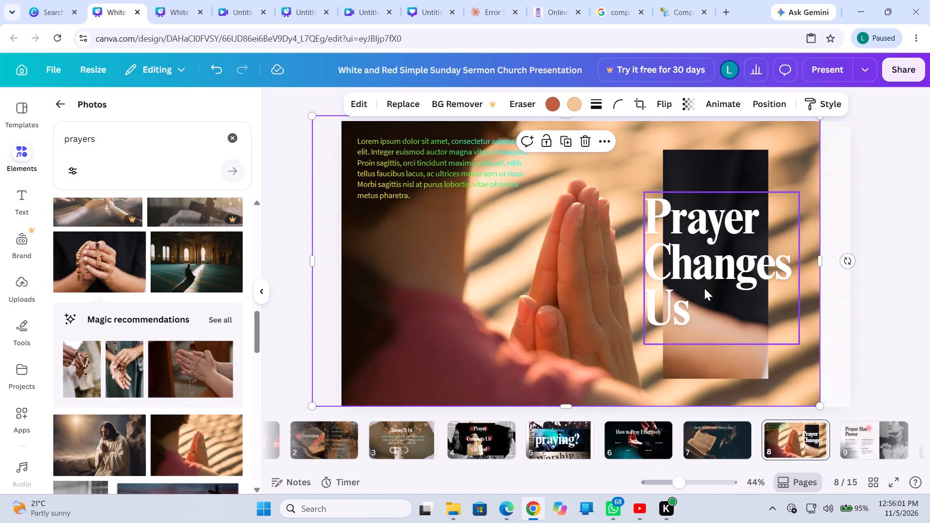
{"action": "left_click_drag", "start_coordinate": [713, 312], "coordinate": [698, 296]}
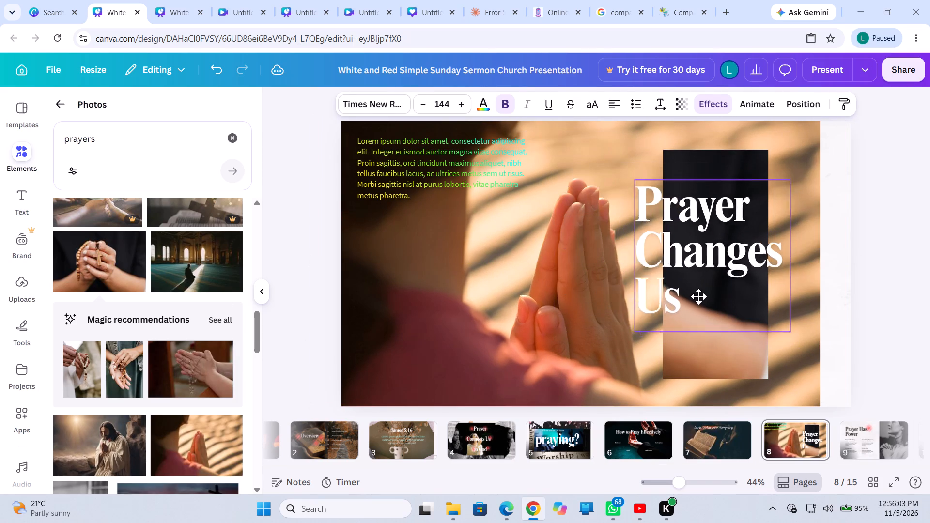
{"action": "left_click_drag", "start_coordinate": [698, 296], "coordinate": [688, 292]}
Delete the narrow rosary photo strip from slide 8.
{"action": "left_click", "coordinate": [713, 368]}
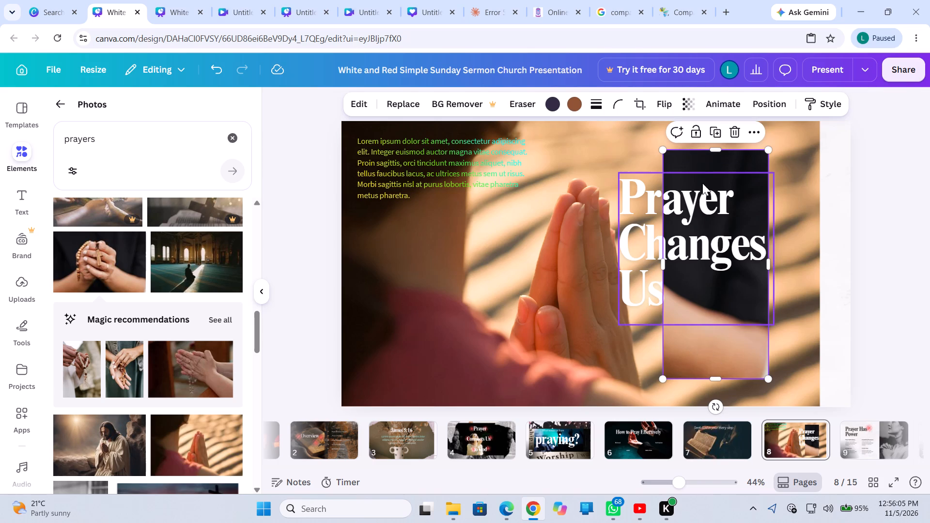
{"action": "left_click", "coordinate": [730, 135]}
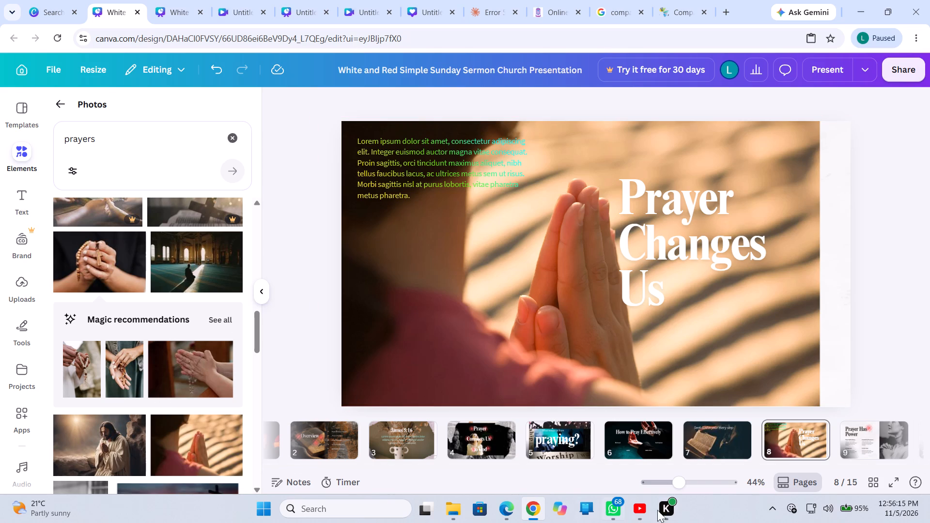
Delete the black-and-white photo of the praying woman from slide 9, "Prayer Has Power".
{"action": "scroll", "coordinate": [815, 447], "scroll_direction": "down", "scroll_amount": 3}
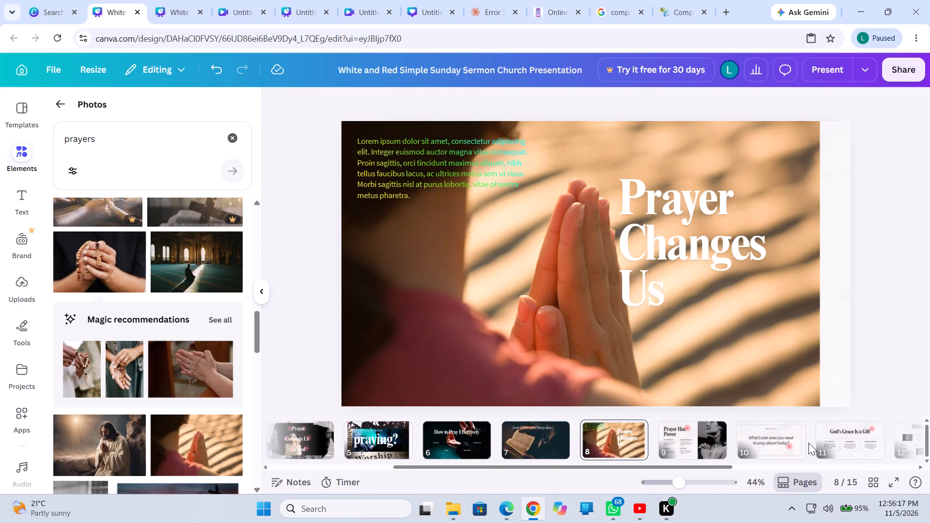
{"action": "left_click", "coordinate": [687, 448]}
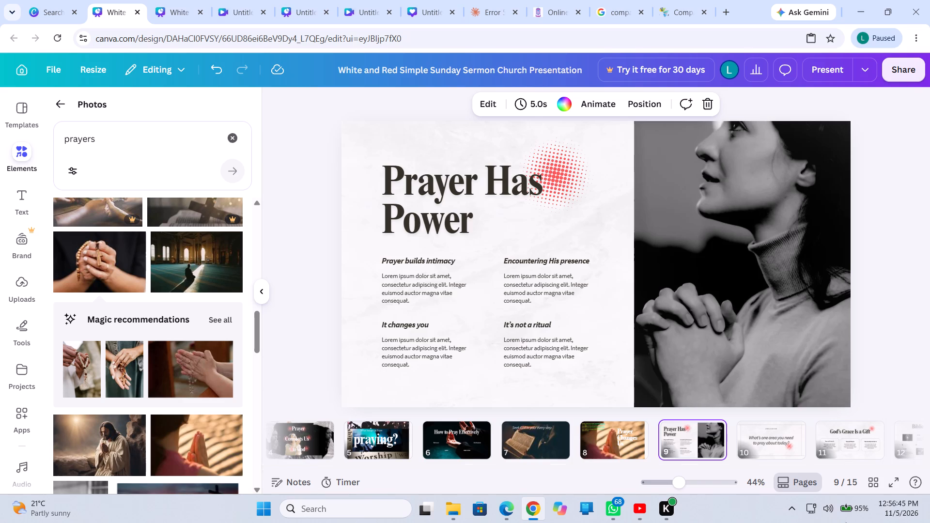
{"action": "scroll", "coordinate": [195, 367], "scroll_direction": "down", "scroll_amount": 3}
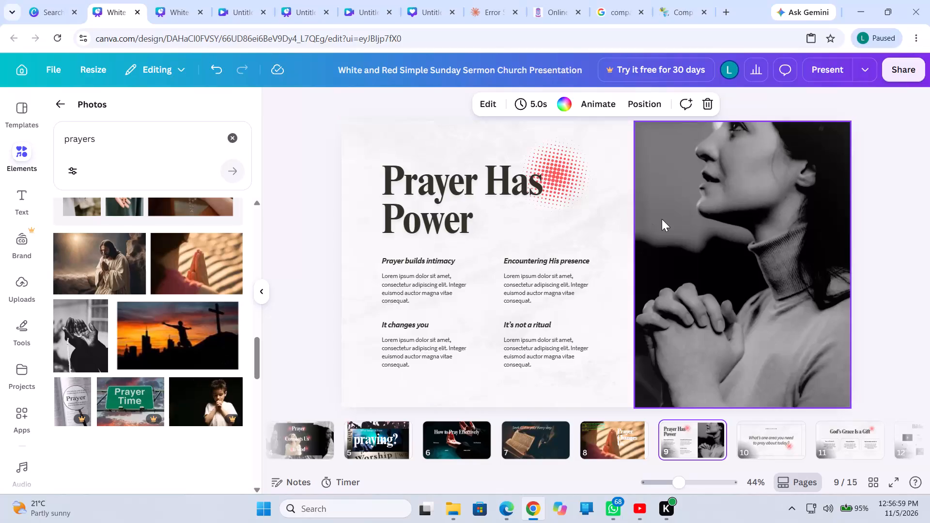
{"action": "left_click", "coordinate": [734, 205]}
{"action": "left_click", "coordinate": [761, 148]}
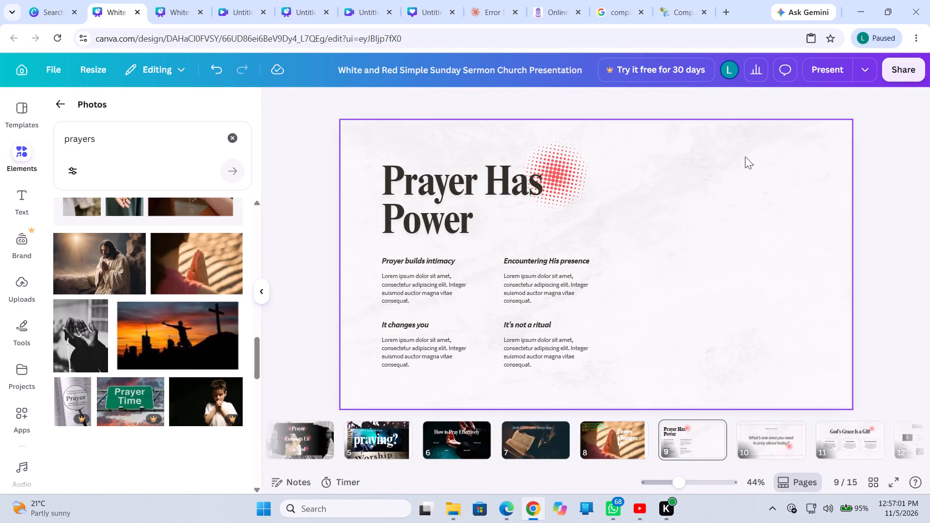
Add the sunset photo of a silhouetted figure and cross to slide 9 and align it with the slide's left edge.
{"action": "left_click", "coordinate": [204, 362]}
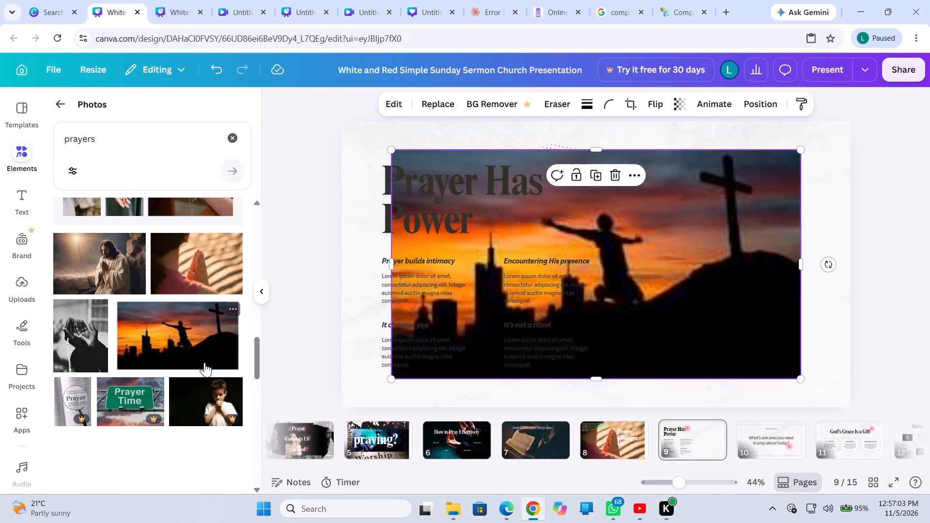
{"action": "left_click_drag", "start_coordinate": [467, 220], "coordinate": [416, 217]}
Set slide 9's "Prayer Has Power" title to light gray #f7f7f7.
{"action": "triple_click", "coordinate": [419, 201]}
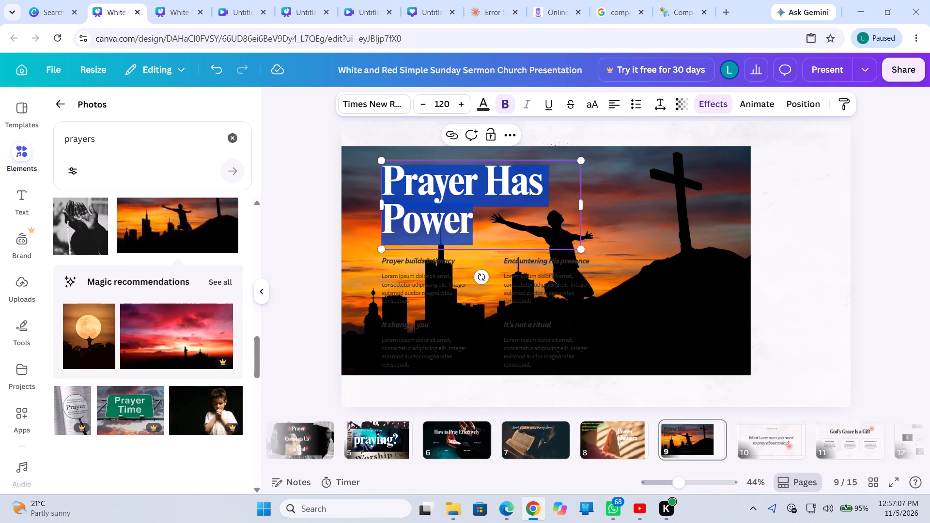
{"action": "left_click", "coordinate": [483, 100]}
{"action": "left_click", "coordinate": [209, 188]}
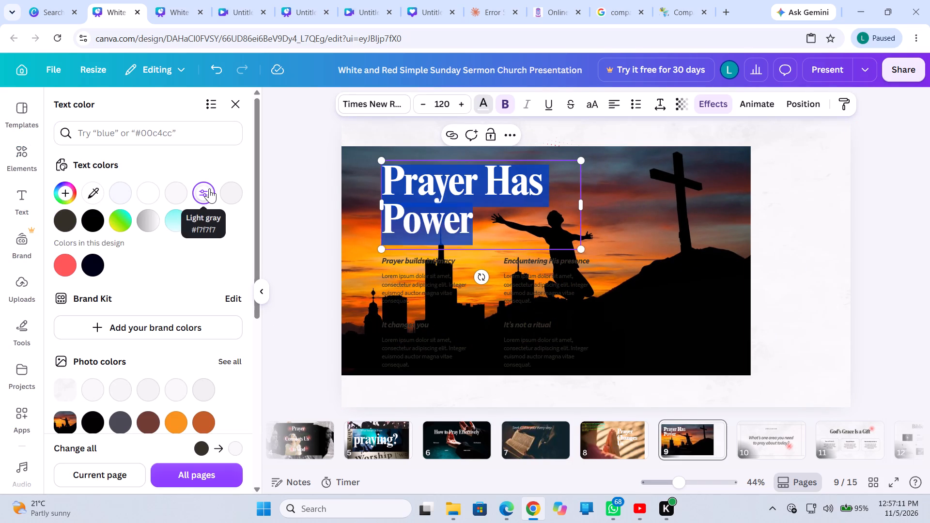
Recolour slide 9's four lorem ipsum paragraphs off-white, using light gray #f7f7f7 for the one under "It's not a ritual".
{"action": "triple_click", "coordinate": [404, 275]}
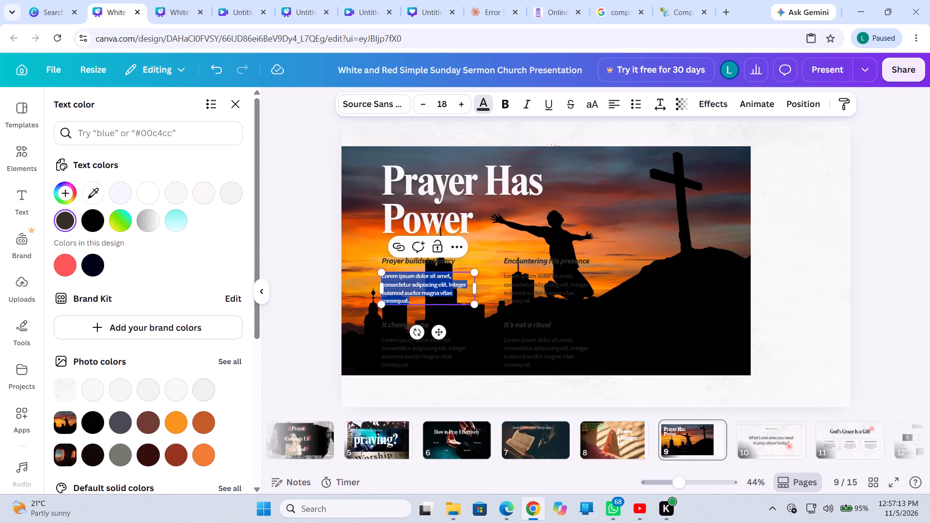
{"action": "left_click", "coordinate": [174, 195]}
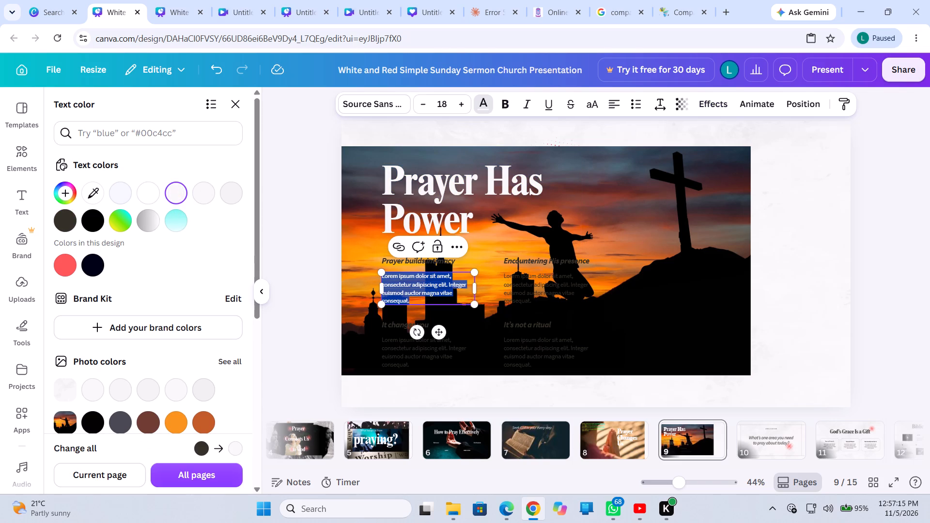
{"action": "triple_click", "coordinate": [524, 285]}
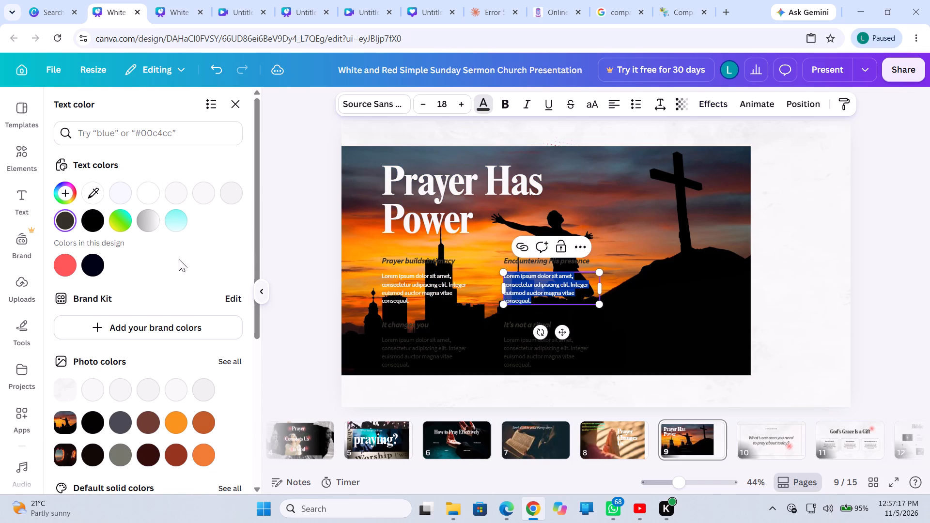
{"action": "left_click", "coordinate": [174, 195]}
{"action": "triple_click", "coordinate": [403, 350]}
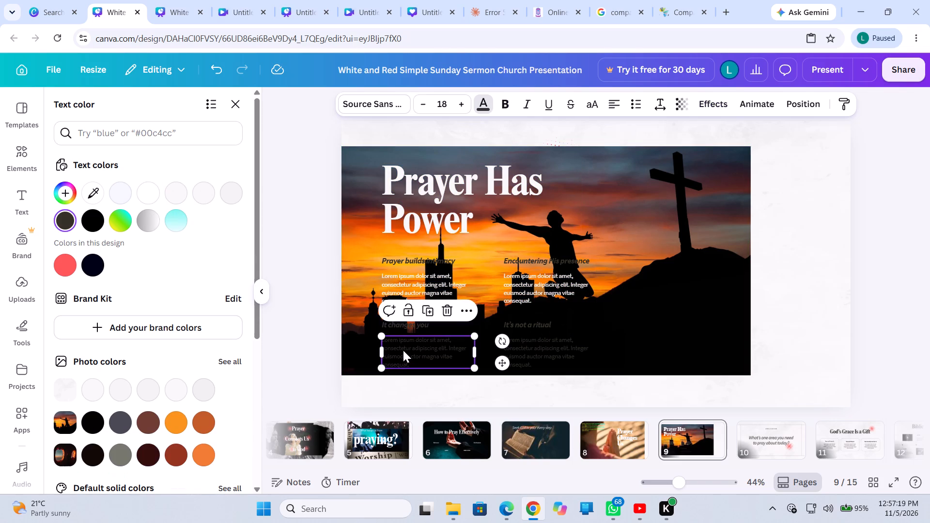
{"action": "left_click", "coordinate": [175, 195]}
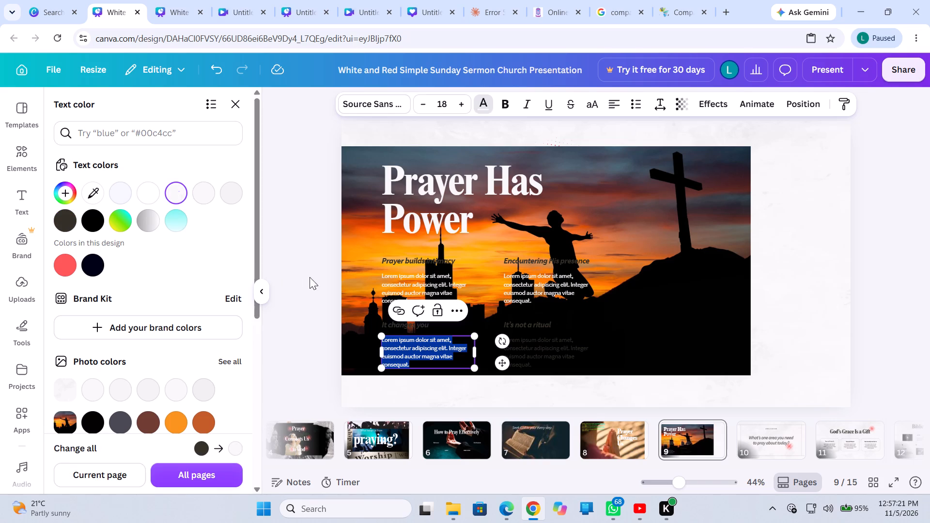
{"action": "double_click", "coordinate": [522, 355]}
{"action": "left_click", "coordinate": [522, 355]}
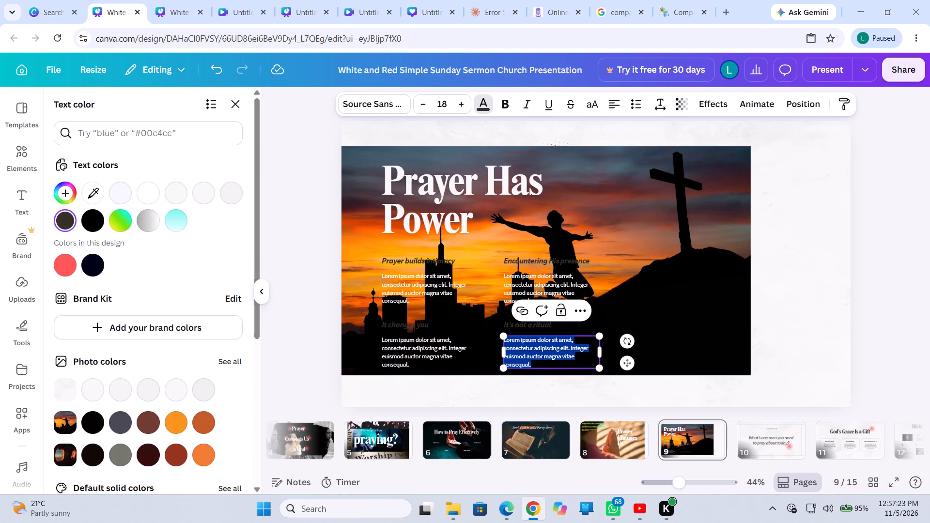
{"action": "left_click", "coordinate": [210, 196]}
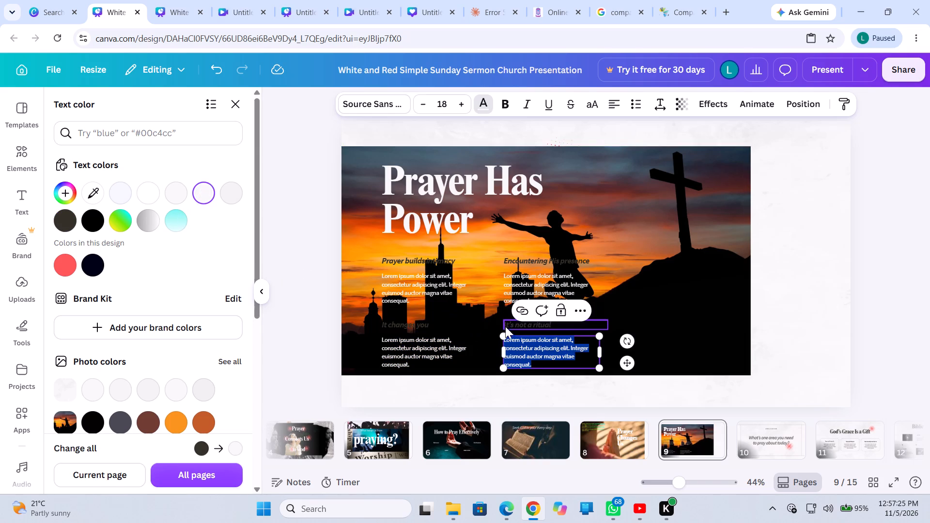
Set slide 9's four subheadings, from "Prayer builds intimacy" to "It's not a ritual", to light gray #f7f7f7.
{"action": "triple_click", "coordinate": [510, 328]}
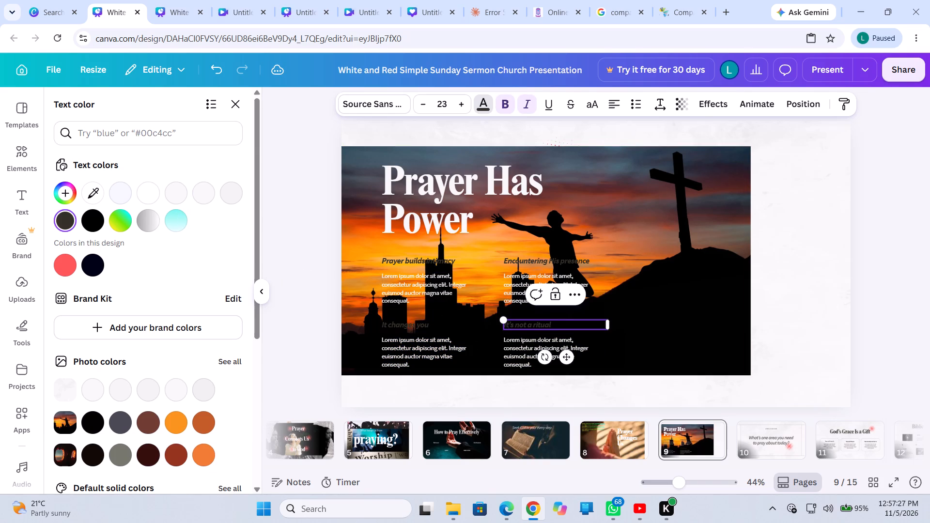
{"action": "triple_click", "coordinate": [527, 325]}
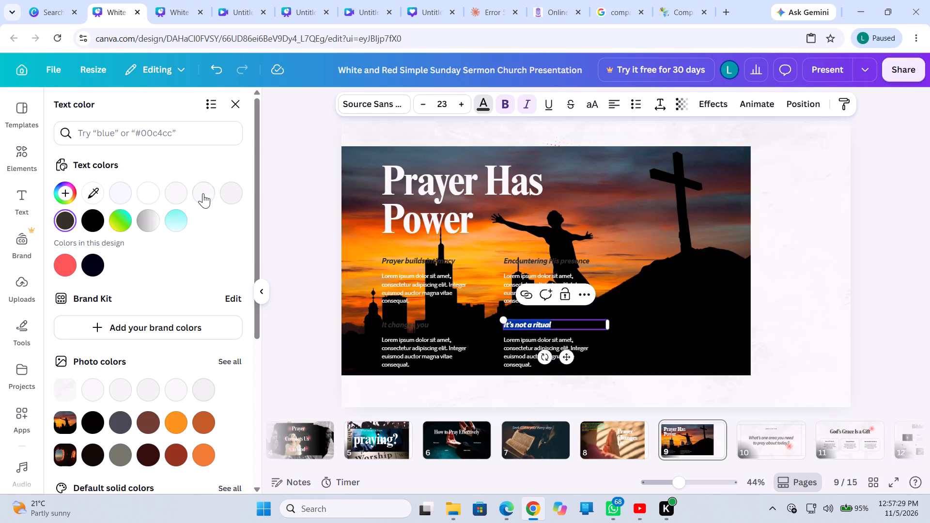
{"action": "left_click", "coordinate": [203, 194]}
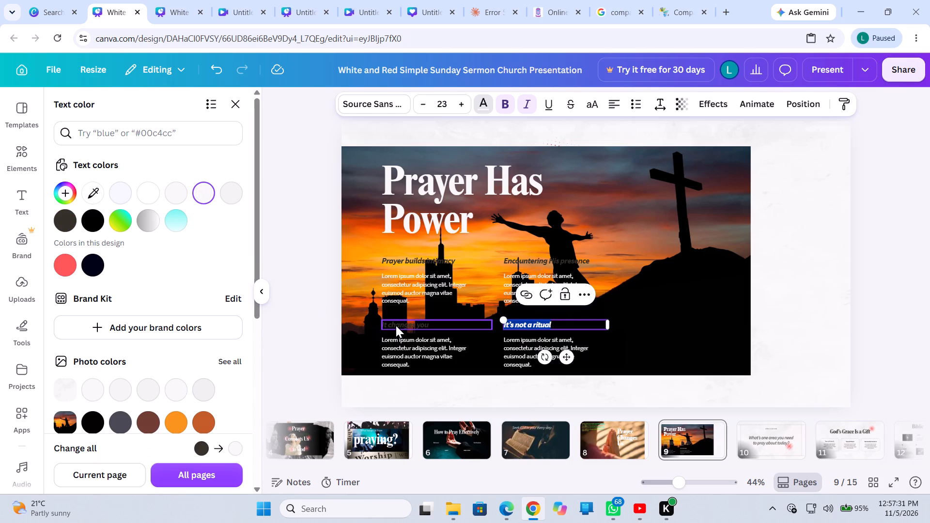
{"action": "triple_click", "coordinate": [396, 325]}
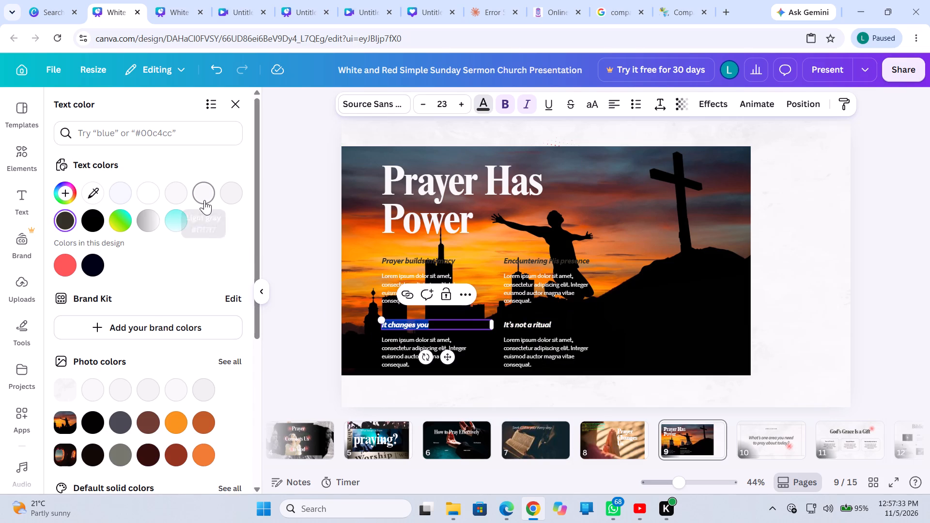
{"action": "left_click", "coordinate": [204, 200]}
{"action": "triple_click", "coordinate": [401, 258]}
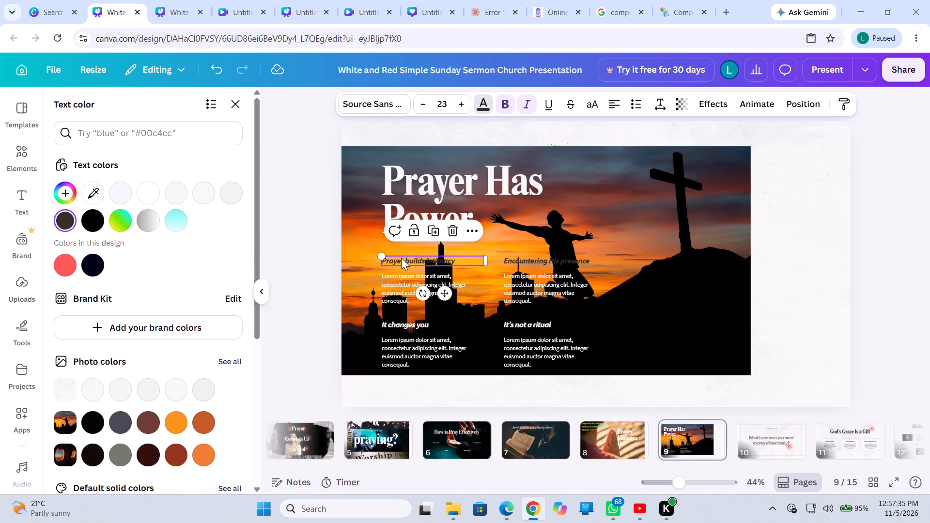
{"action": "left_click", "coordinate": [401, 258]}
{"action": "left_click", "coordinate": [203, 189]}
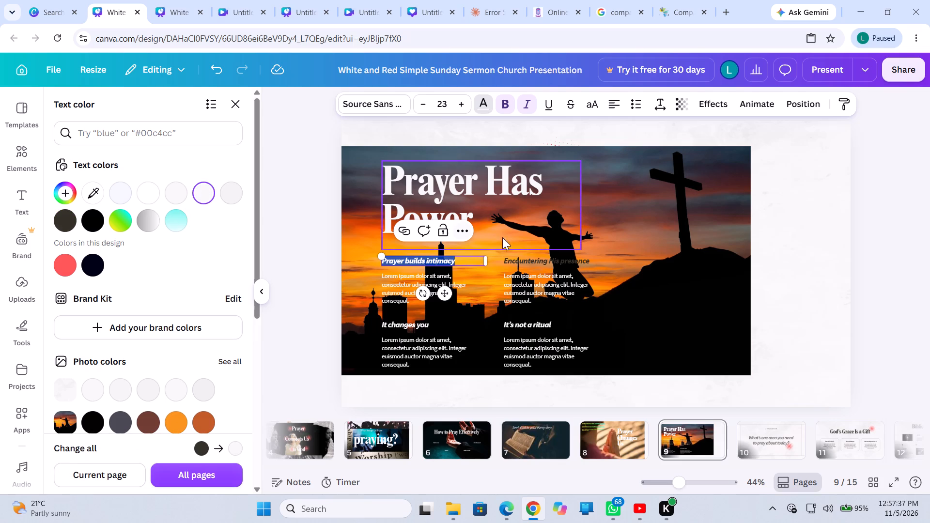
{"action": "triple_click", "coordinate": [536, 256]}
{"action": "left_click", "coordinate": [536, 256]}
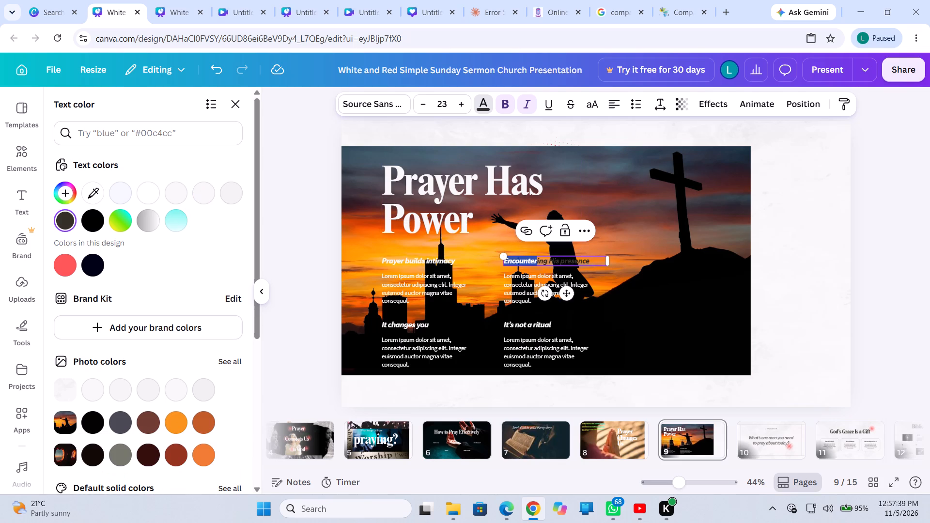
{"action": "triple_click", "coordinate": [537, 257]}
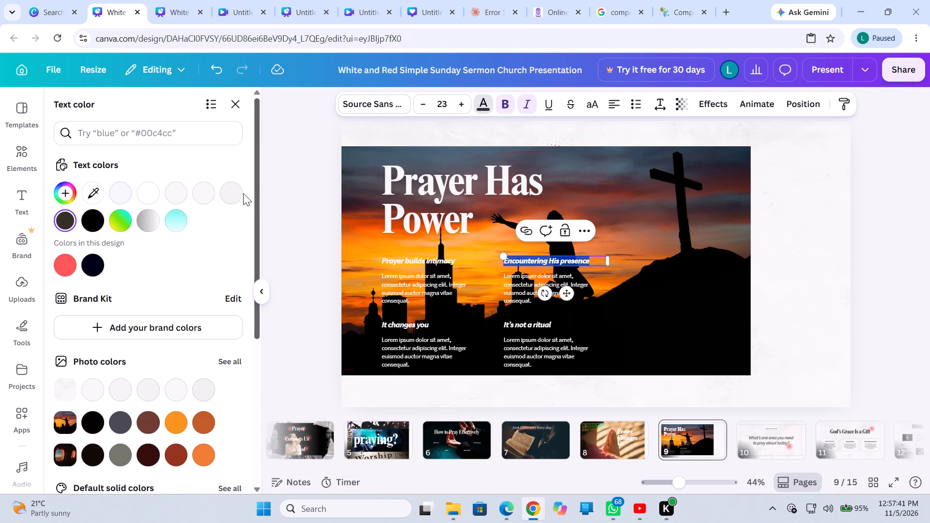
{"action": "left_click", "coordinate": [201, 194]}
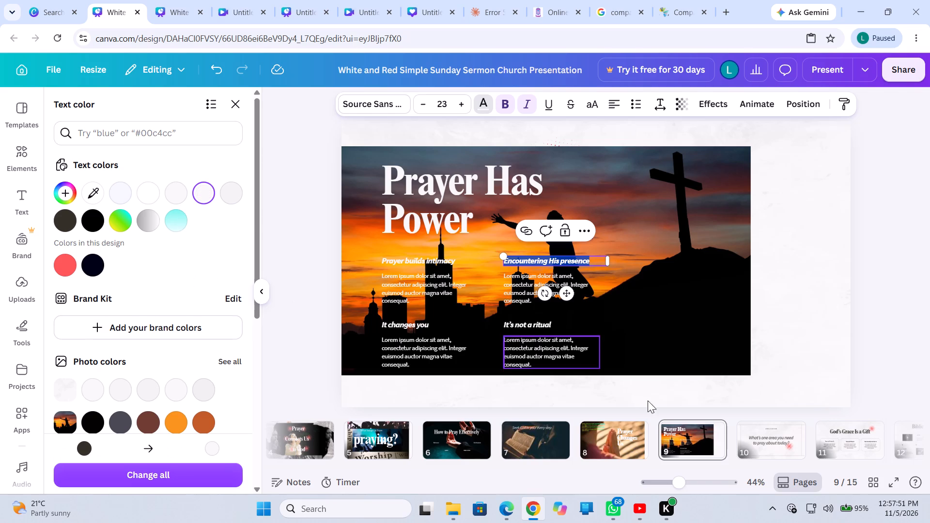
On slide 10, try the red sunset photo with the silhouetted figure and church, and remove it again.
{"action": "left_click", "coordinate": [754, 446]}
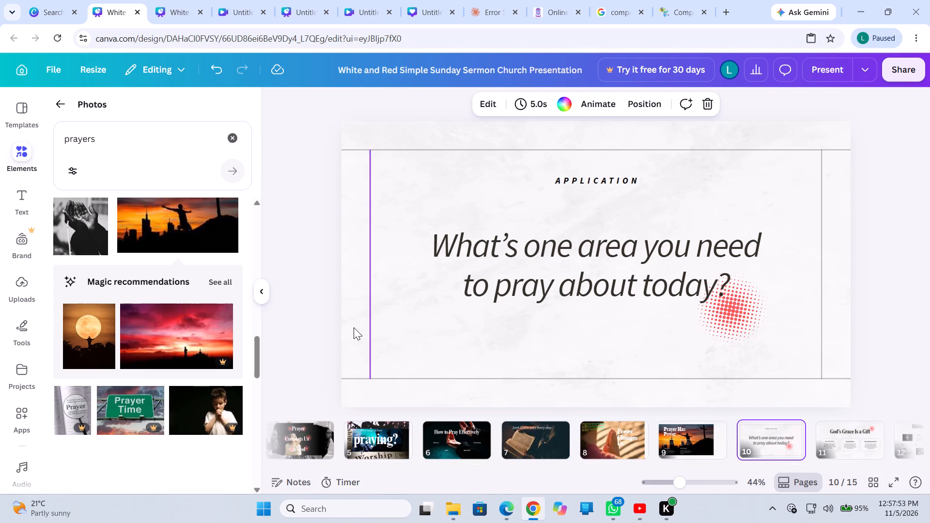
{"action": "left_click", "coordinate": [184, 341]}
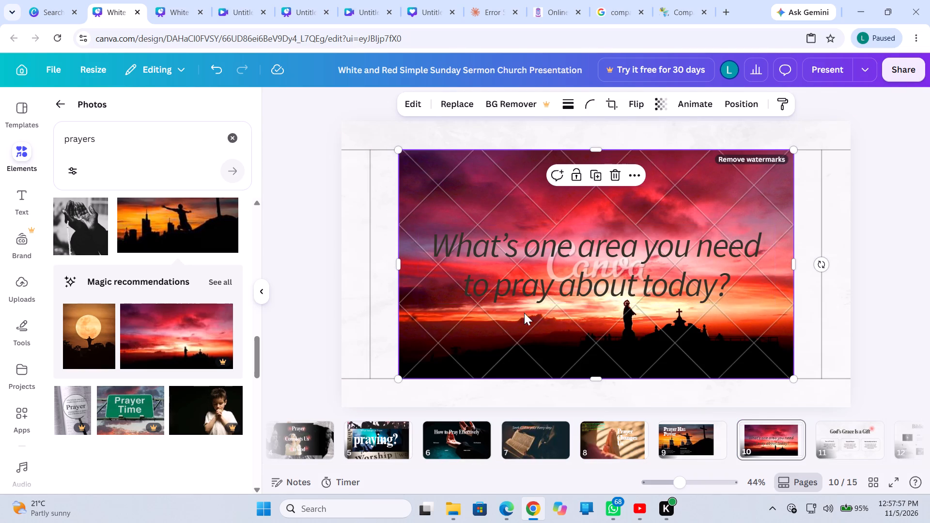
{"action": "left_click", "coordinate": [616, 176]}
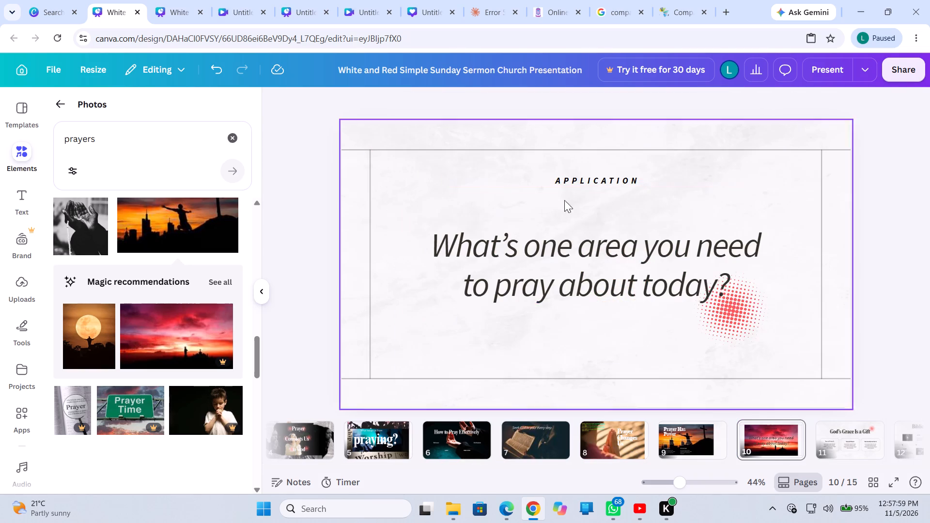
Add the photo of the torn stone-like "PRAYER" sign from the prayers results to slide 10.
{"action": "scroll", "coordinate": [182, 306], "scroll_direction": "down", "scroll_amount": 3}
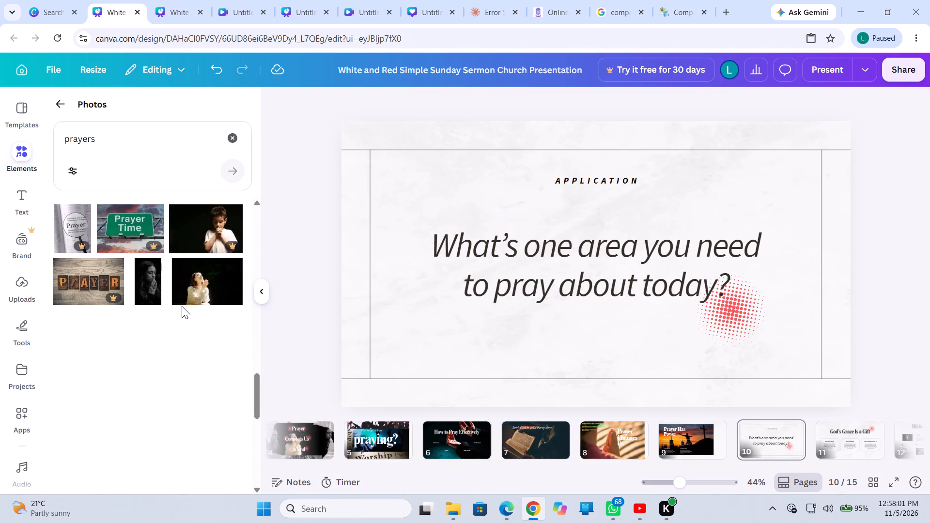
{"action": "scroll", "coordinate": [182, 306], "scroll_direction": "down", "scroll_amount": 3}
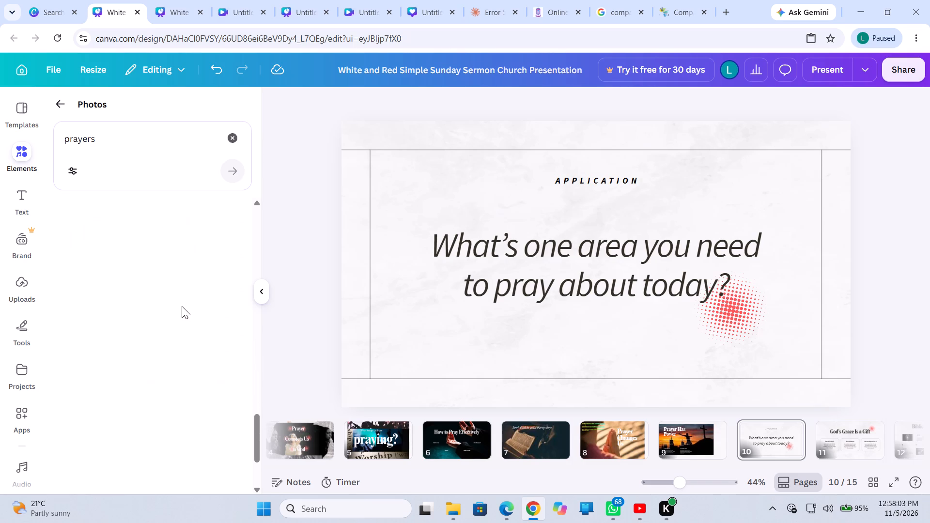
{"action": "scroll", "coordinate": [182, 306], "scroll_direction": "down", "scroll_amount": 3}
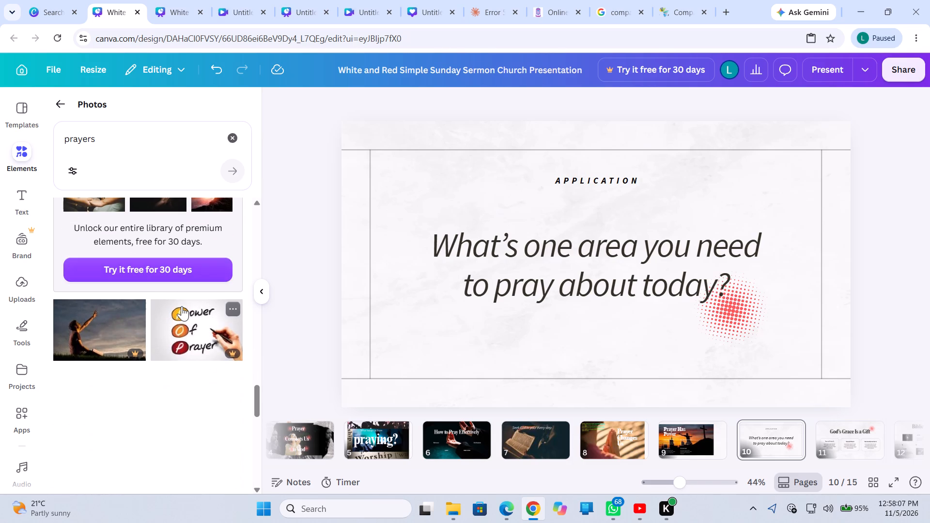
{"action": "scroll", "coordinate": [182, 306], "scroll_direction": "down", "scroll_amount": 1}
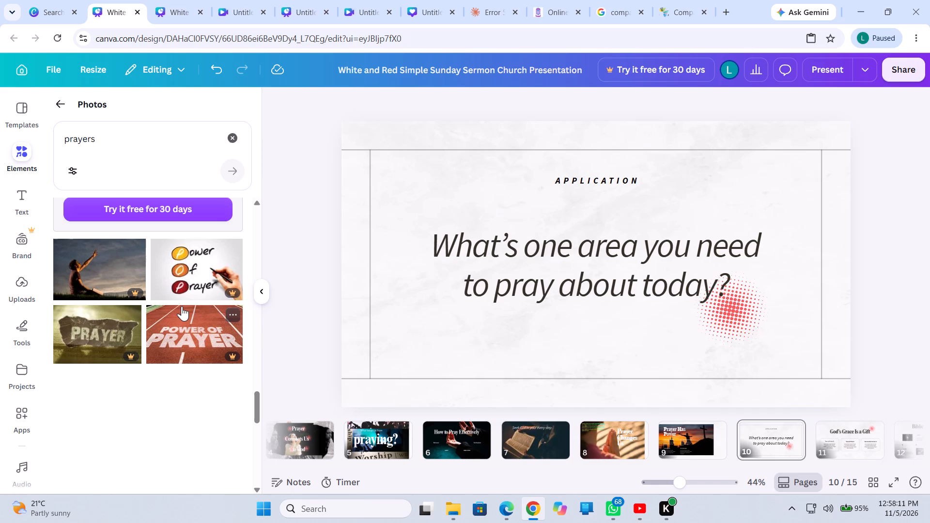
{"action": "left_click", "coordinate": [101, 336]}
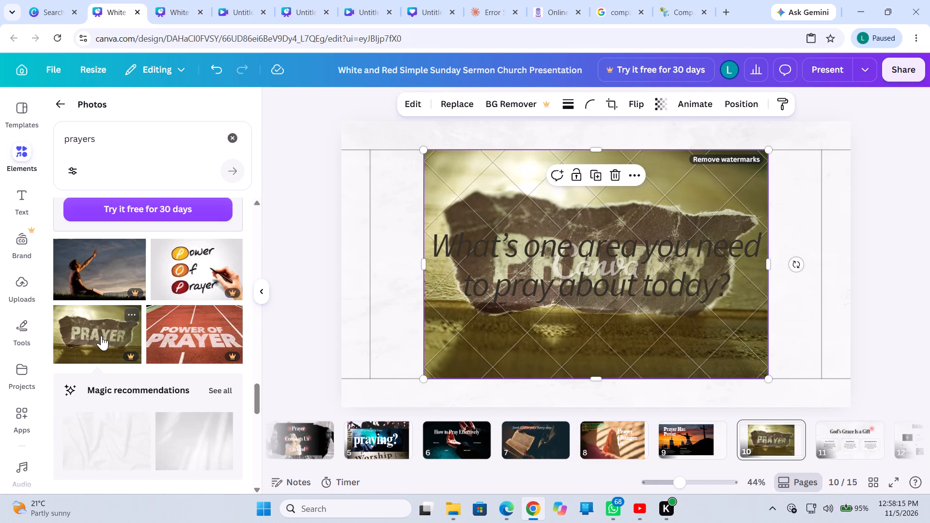
Set slide 10's question "What's one area you need to pray about today?" to white.
{"action": "left_click", "coordinate": [483, 270]}
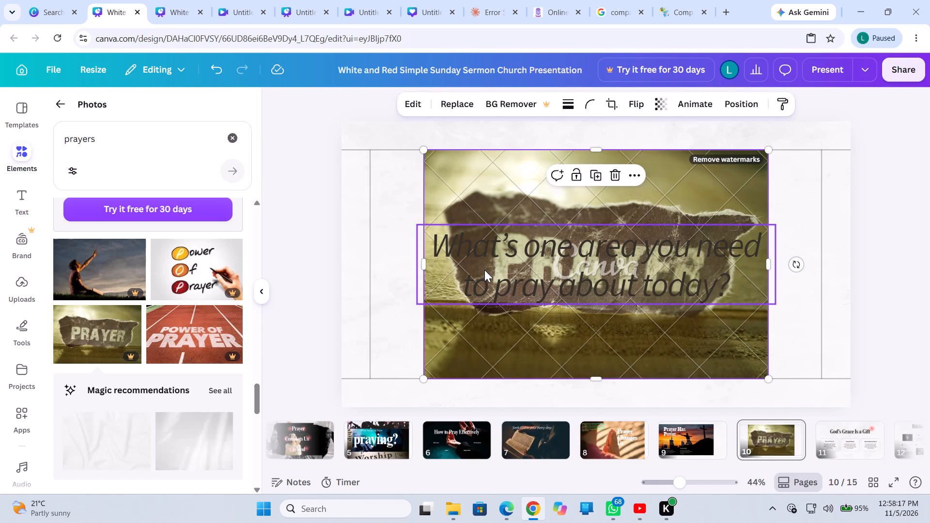
{"action": "left_click", "coordinate": [486, 272]}
{"action": "triple_click", "coordinate": [490, 274]}
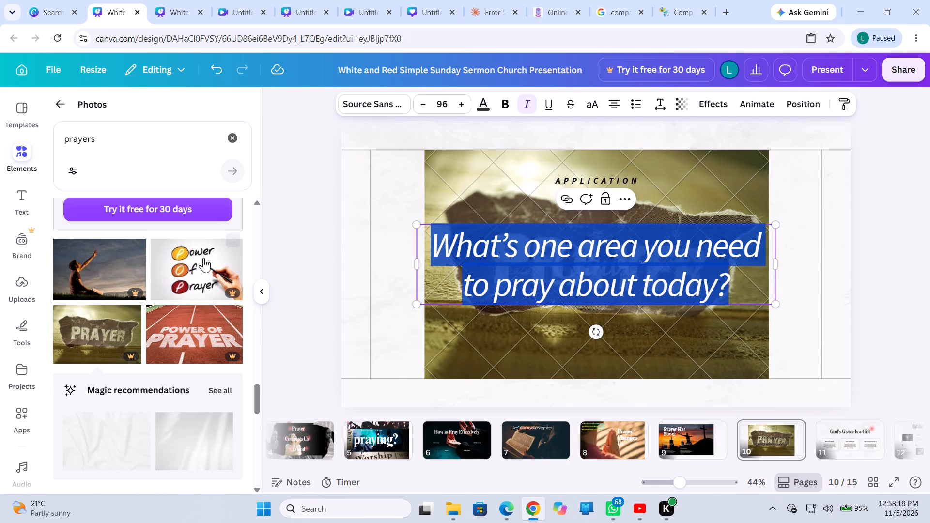
{"action": "left_click", "coordinate": [487, 107]}
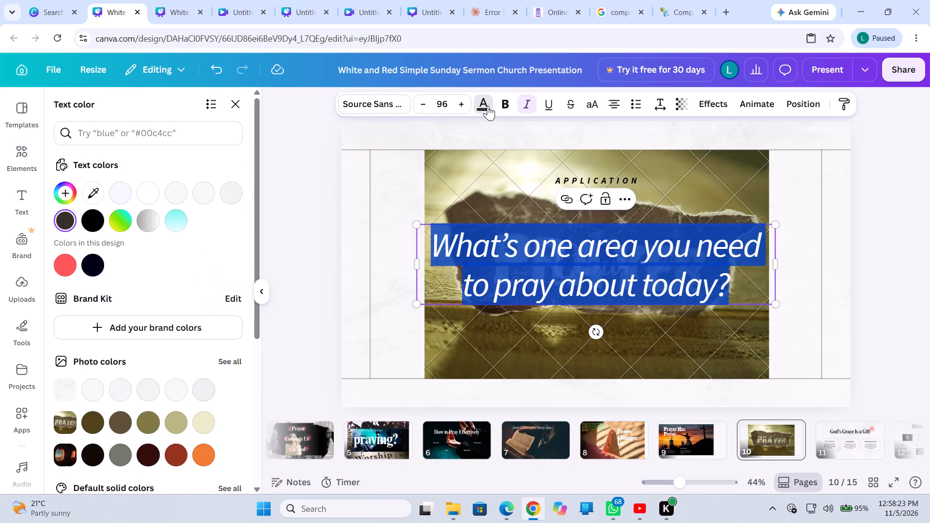
{"action": "left_click", "coordinate": [147, 190]}
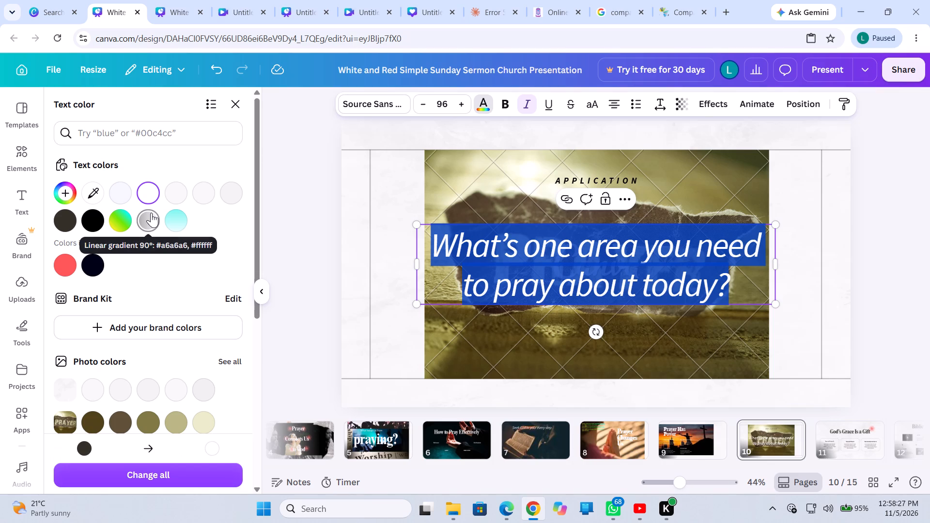
{"action": "left_click", "coordinate": [534, 290]}
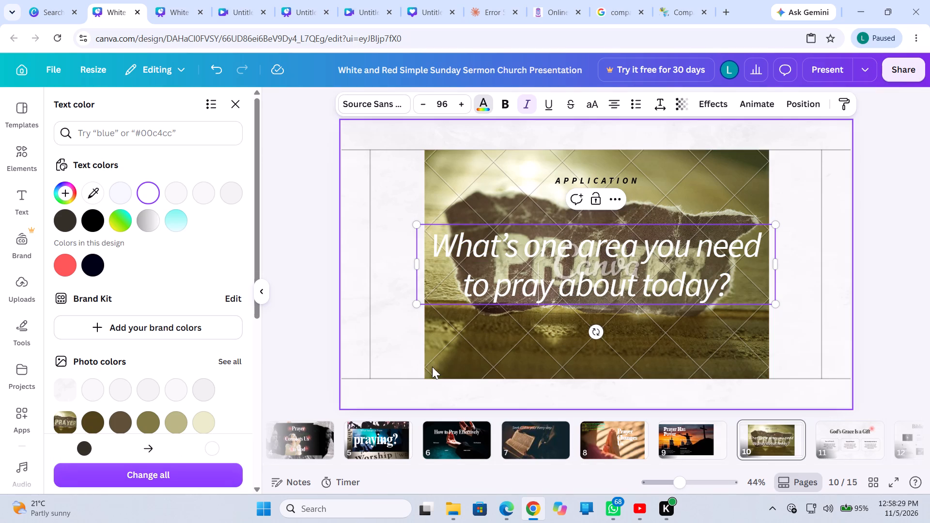
Delete the "APPLICATION" label above the question on slide 10.
{"action": "left_click", "coordinate": [453, 177]}
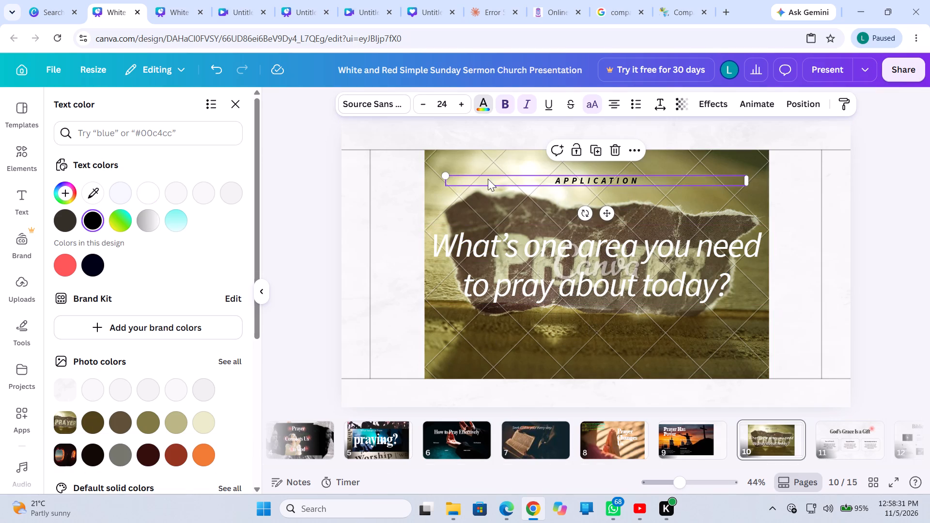
{"action": "left_click", "coordinate": [610, 147]}
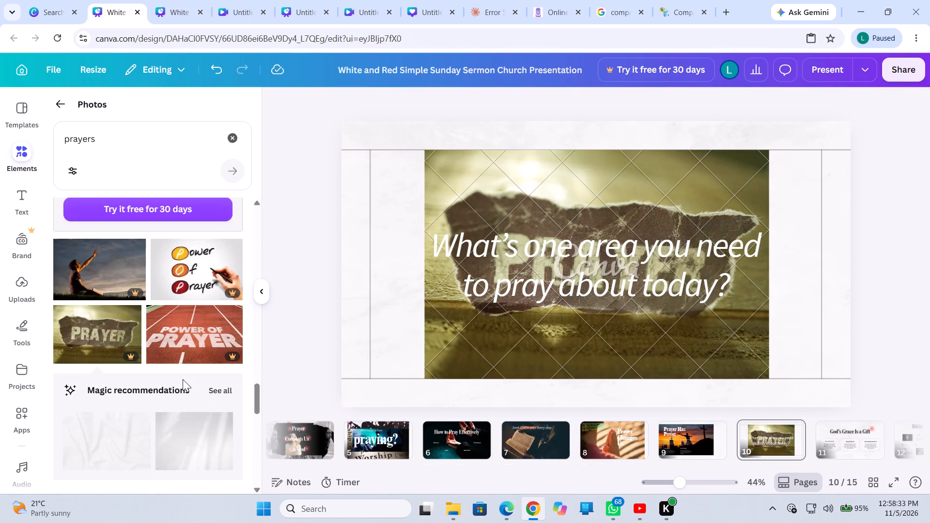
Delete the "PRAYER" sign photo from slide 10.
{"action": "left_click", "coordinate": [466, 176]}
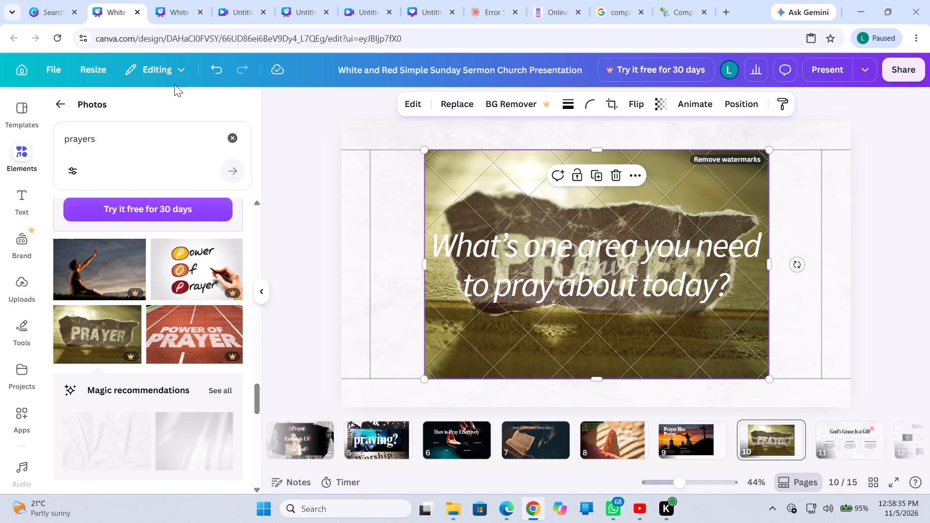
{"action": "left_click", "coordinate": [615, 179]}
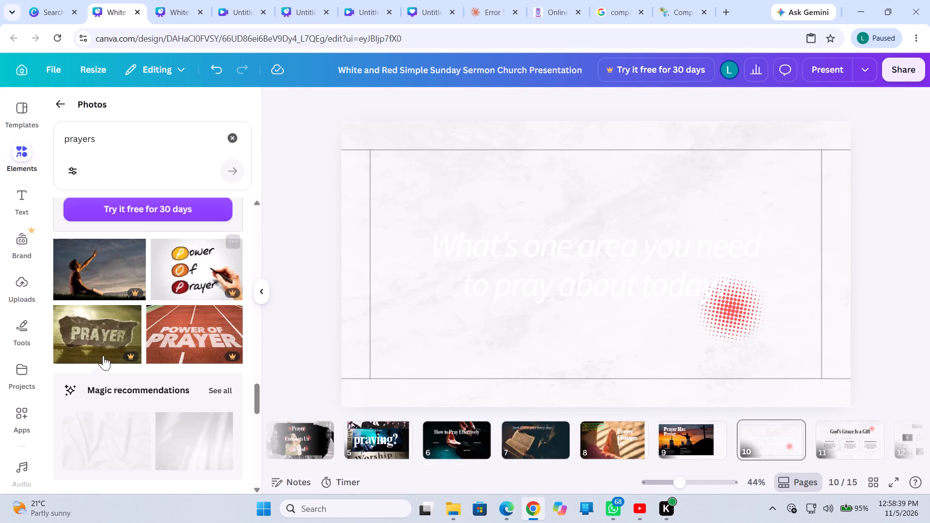
Add the photo of a man bowed in prayer over an open Bible to slide 10.
{"action": "scroll", "coordinate": [136, 310], "scroll_direction": "down", "scroll_amount": 5}
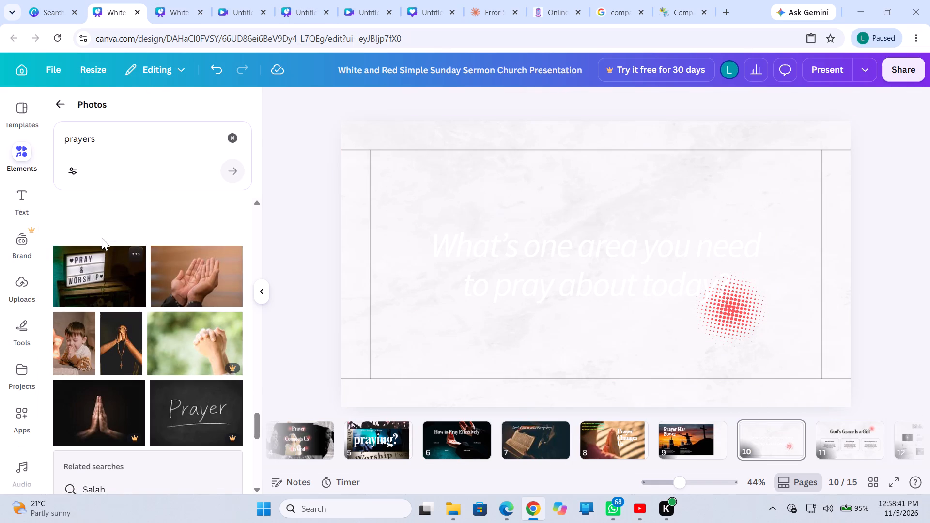
{"action": "scroll", "coordinate": [103, 268], "scroll_direction": "up", "scroll_amount": 1}
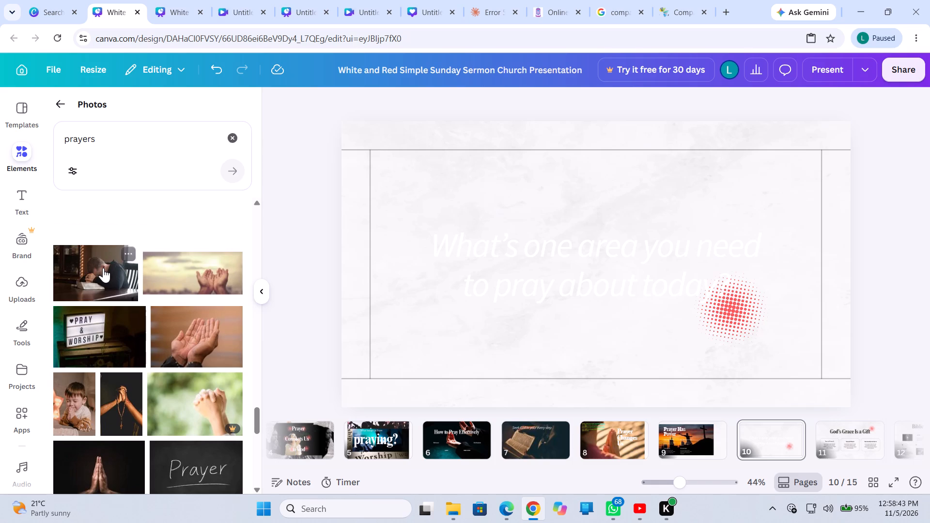
{"action": "left_click", "coordinate": [103, 268]}
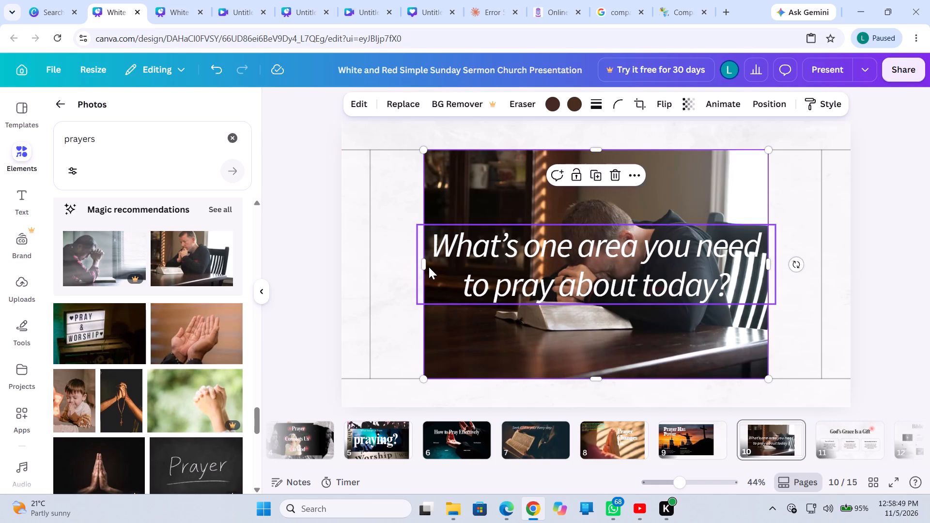
Enlarge the praying man photo behind slide 10's question until it covers nearly the whole slide.
{"action": "left_click_drag", "start_coordinate": [422, 262], "coordinate": [357, 257]}
{"action": "left_click_drag", "start_coordinate": [772, 265], "coordinate": [772, 265]}
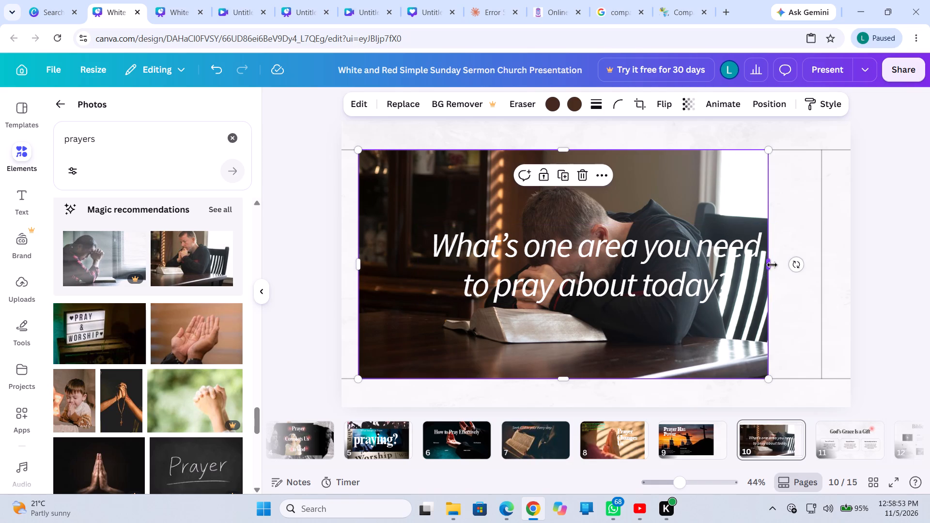
{"action": "left_click_drag", "start_coordinate": [772, 265], "coordinate": [830, 265]}
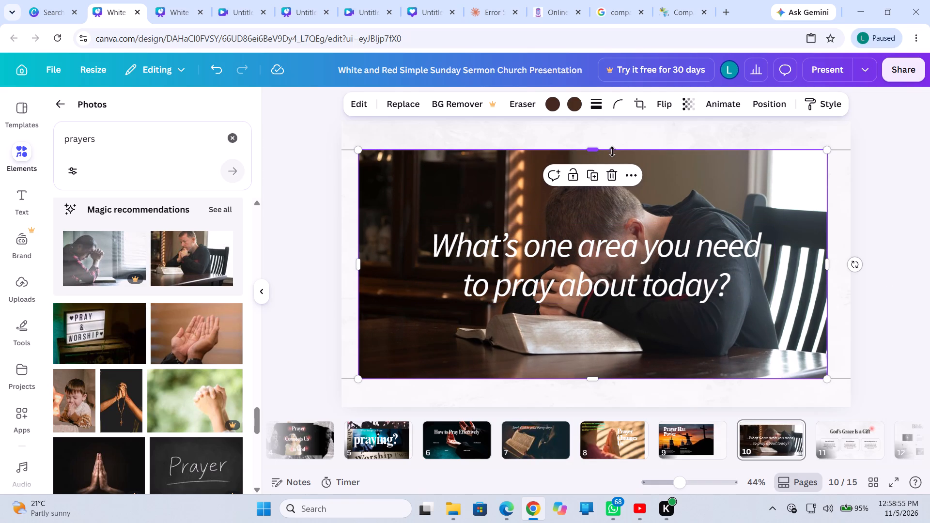
{"action": "left_click_drag", "start_coordinate": [591, 149], "coordinate": [580, 119]}
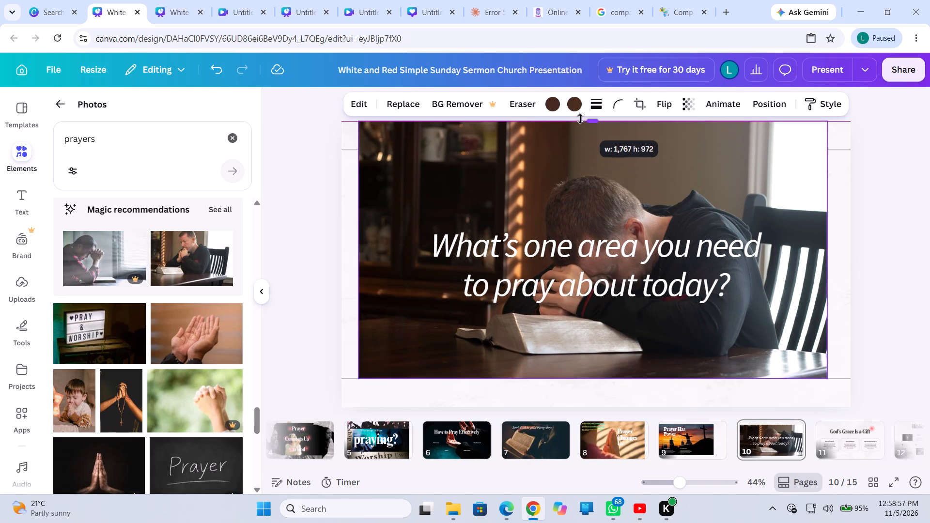
{"action": "left_click_drag", "start_coordinate": [580, 119], "coordinate": [577, 117]}
{"action": "left_click_drag", "start_coordinate": [588, 376], "coordinate": [592, 393]}
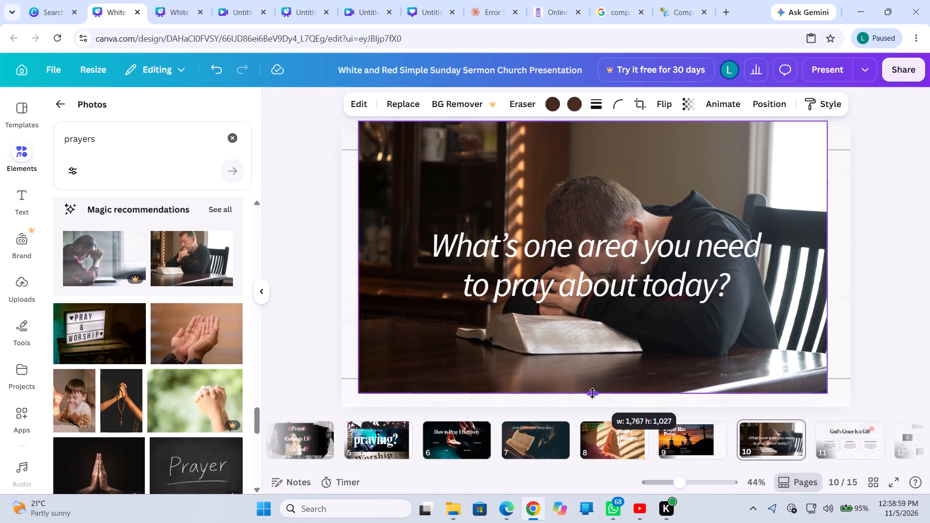
{"action": "left_click_drag", "start_coordinate": [592, 393], "coordinate": [598, 405]}
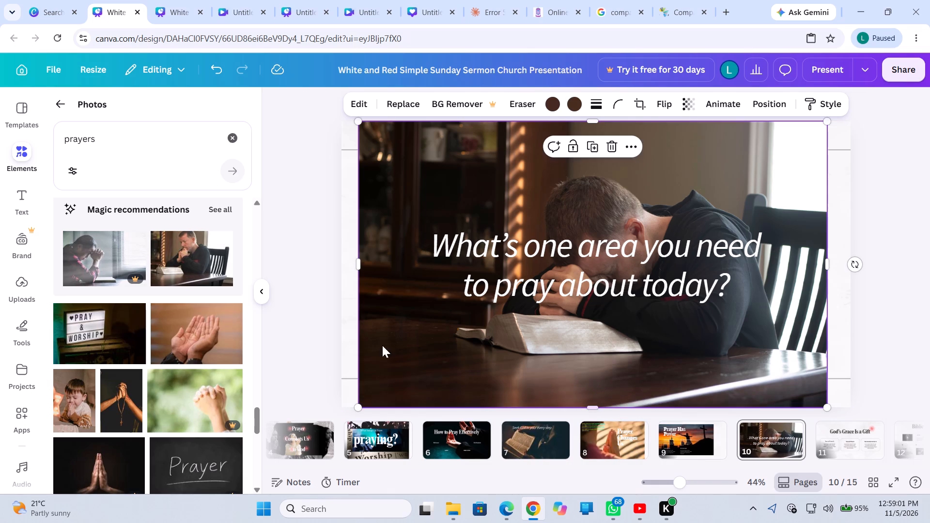
{"action": "left_click_drag", "start_coordinate": [356, 265], "coordinate": [332, 258]}
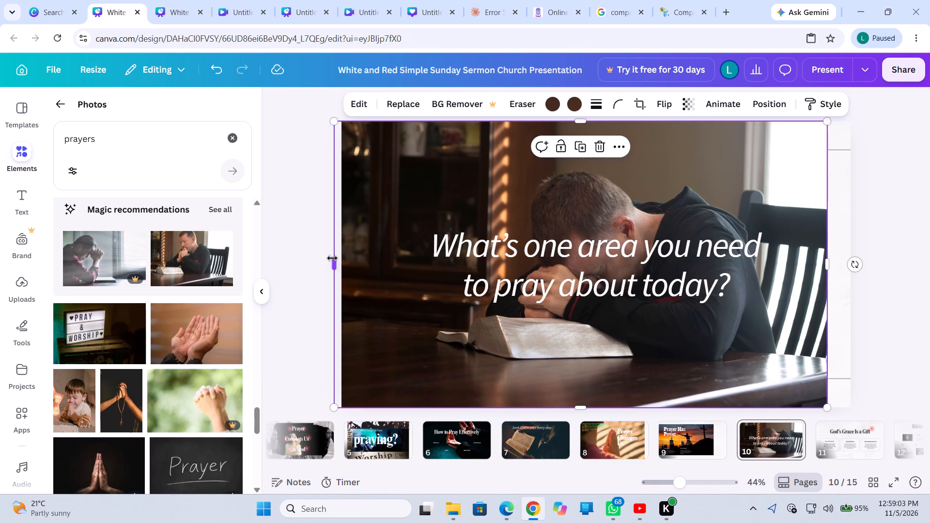
{"action": "left_click_drag", "start_coordinate": [333, 263], "coordinate": [345, 271]}
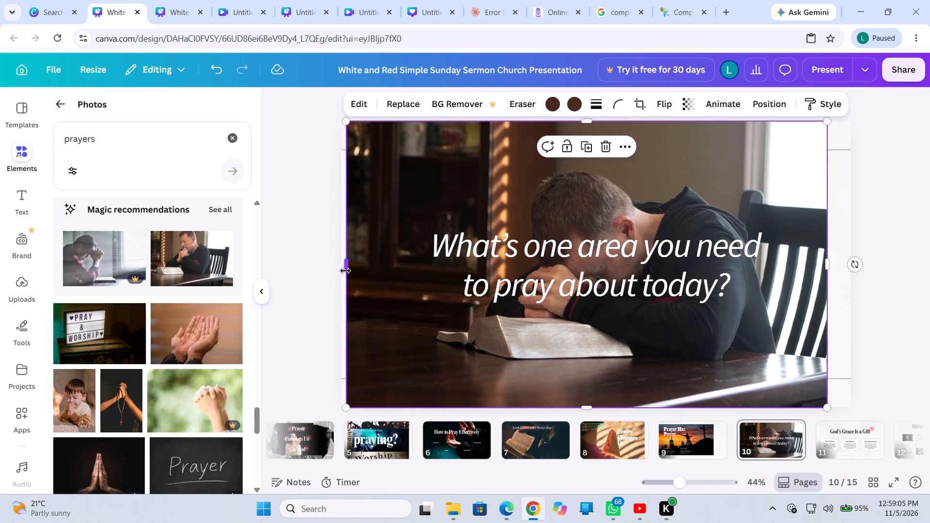
{"action": "left_click_drag", "start_coordinate": [825, 267], "coordinate": [867, 258]}
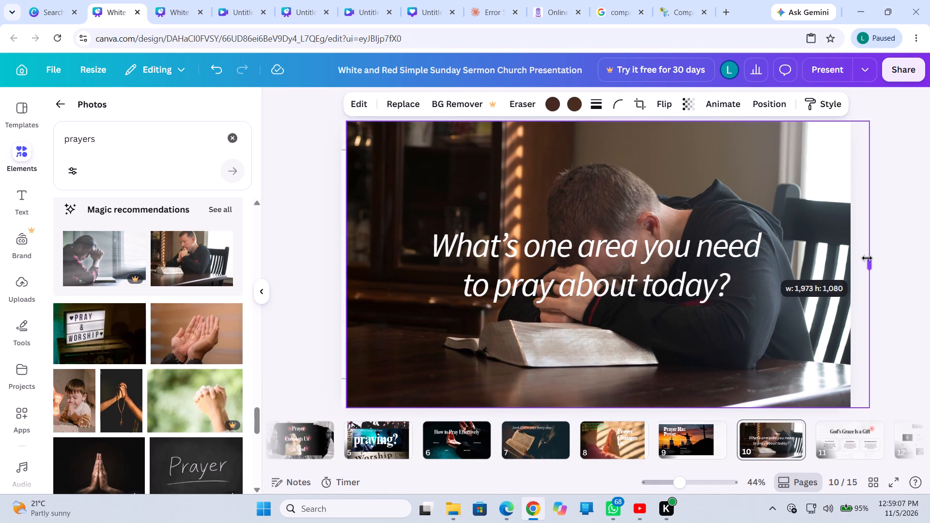
{"action": "left_click_drag", "start_coordinate": [867, 258], "coordinate": [846, 266]}
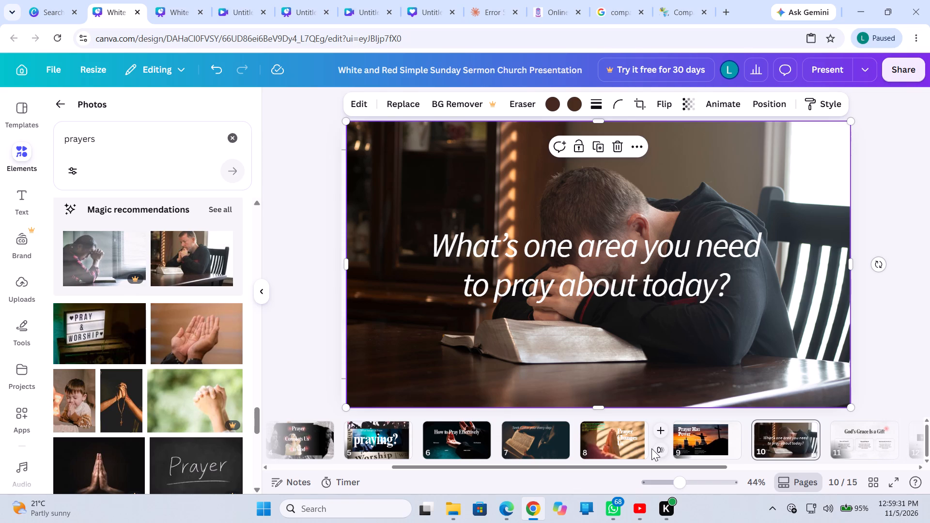
Go to slide 11, "God's Grace Is a Gift".
{"action": "scroll", "coordinate": [697, 520], "scroll_direction": "down", "scroll_amount": 2}
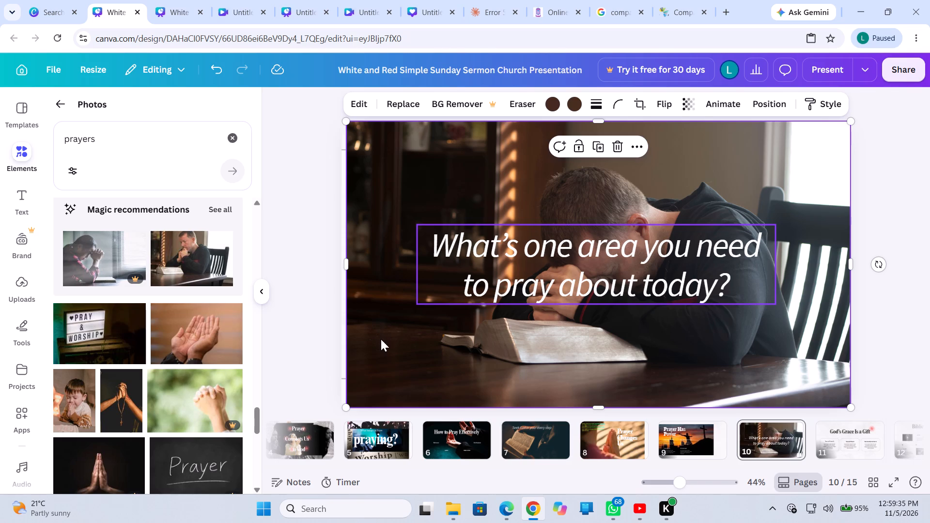
{"action": "left_click", "coordinate": [832, 442]}
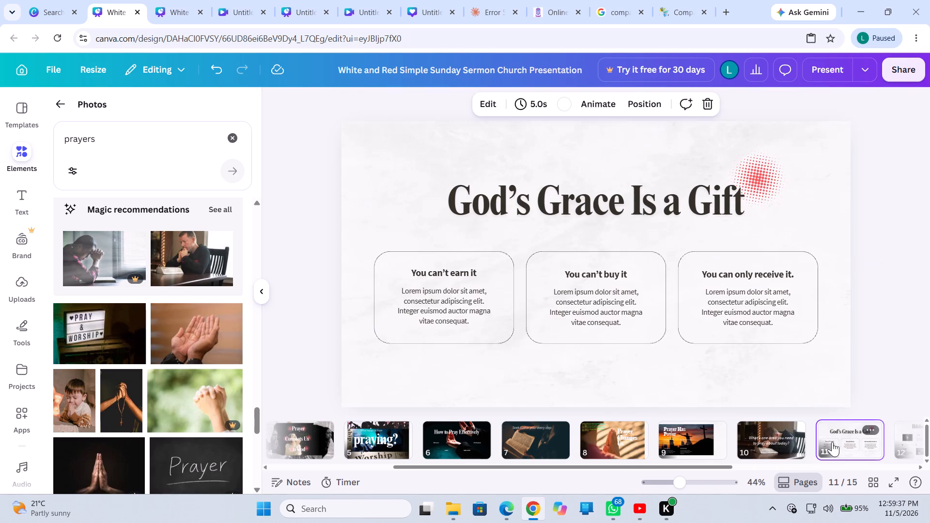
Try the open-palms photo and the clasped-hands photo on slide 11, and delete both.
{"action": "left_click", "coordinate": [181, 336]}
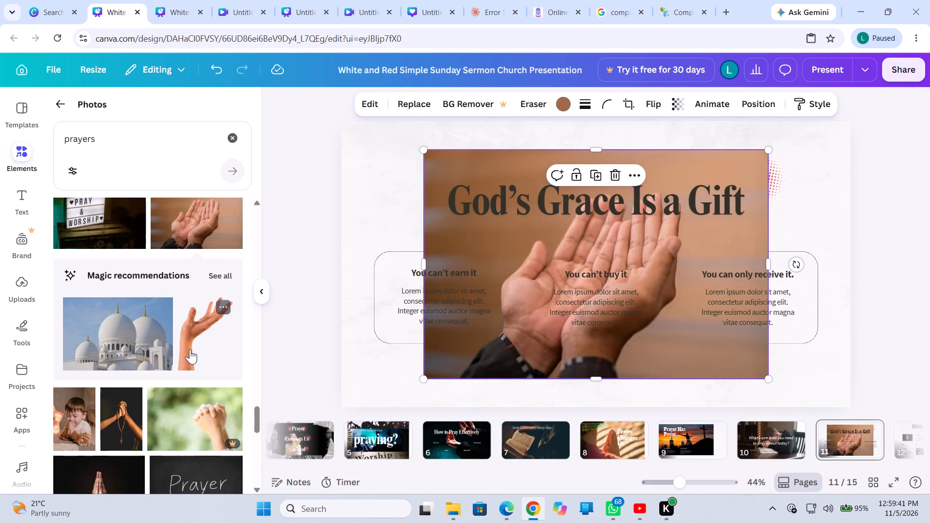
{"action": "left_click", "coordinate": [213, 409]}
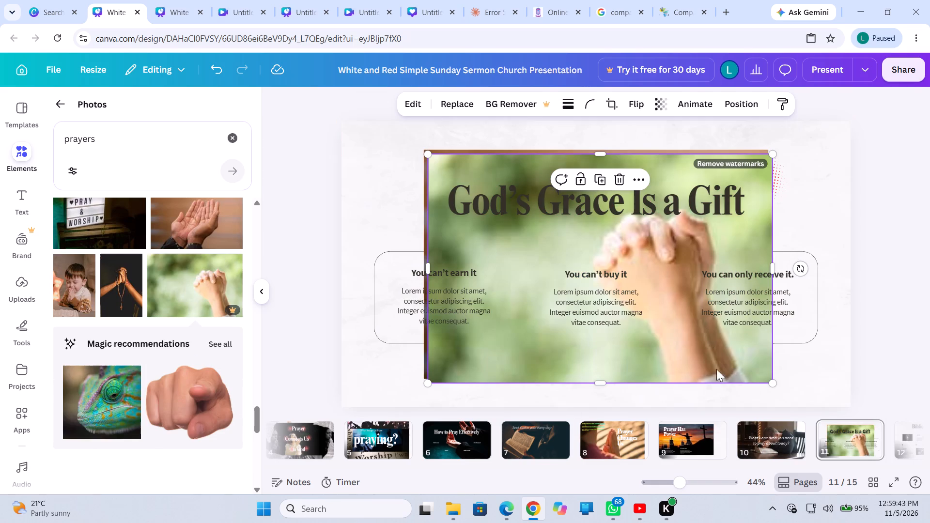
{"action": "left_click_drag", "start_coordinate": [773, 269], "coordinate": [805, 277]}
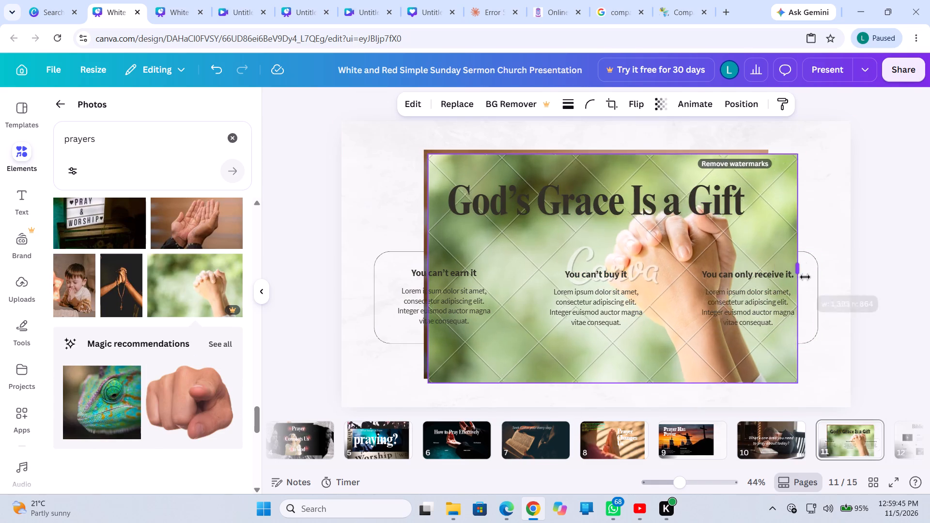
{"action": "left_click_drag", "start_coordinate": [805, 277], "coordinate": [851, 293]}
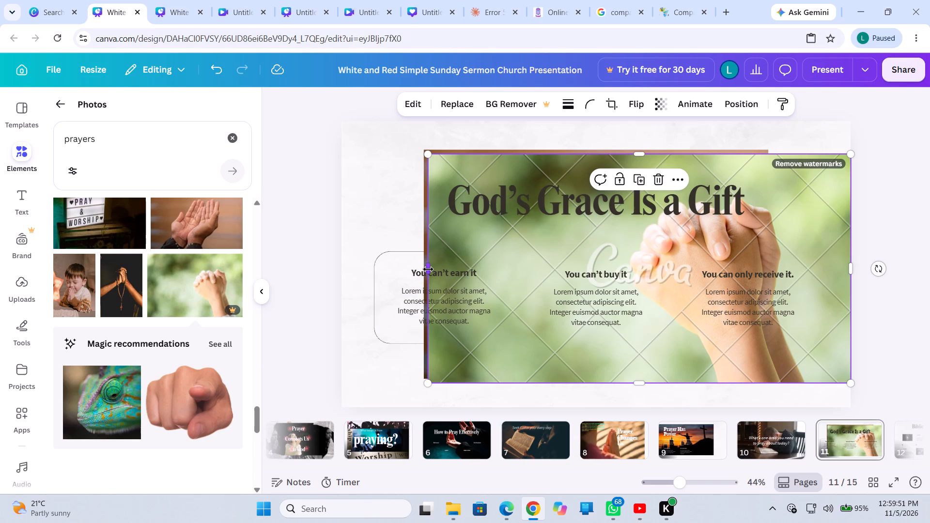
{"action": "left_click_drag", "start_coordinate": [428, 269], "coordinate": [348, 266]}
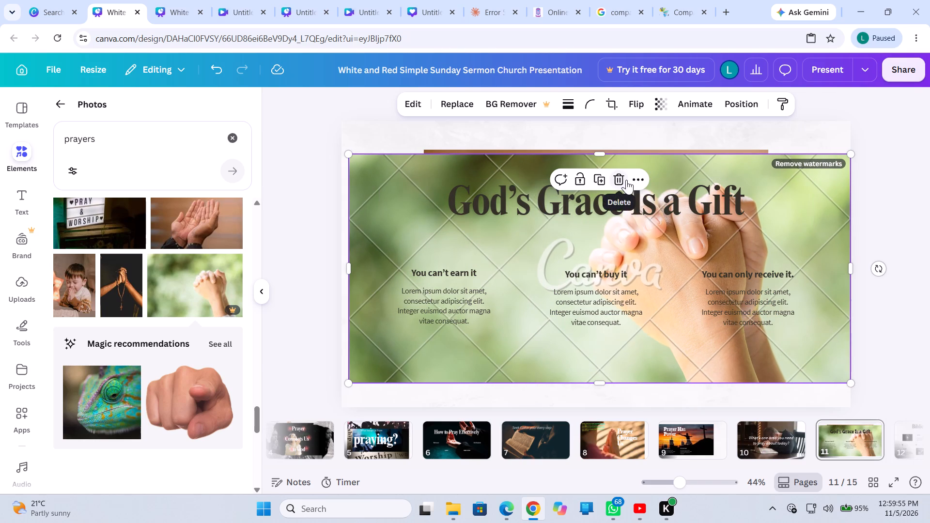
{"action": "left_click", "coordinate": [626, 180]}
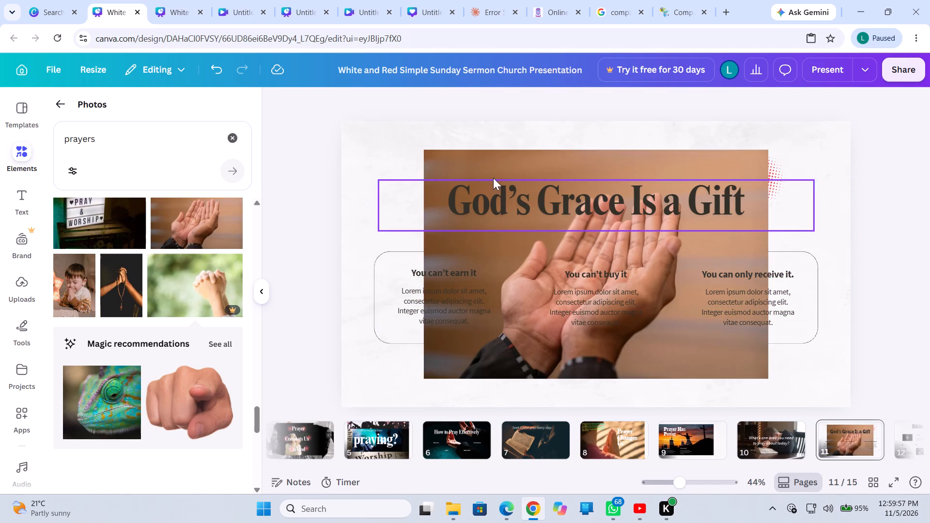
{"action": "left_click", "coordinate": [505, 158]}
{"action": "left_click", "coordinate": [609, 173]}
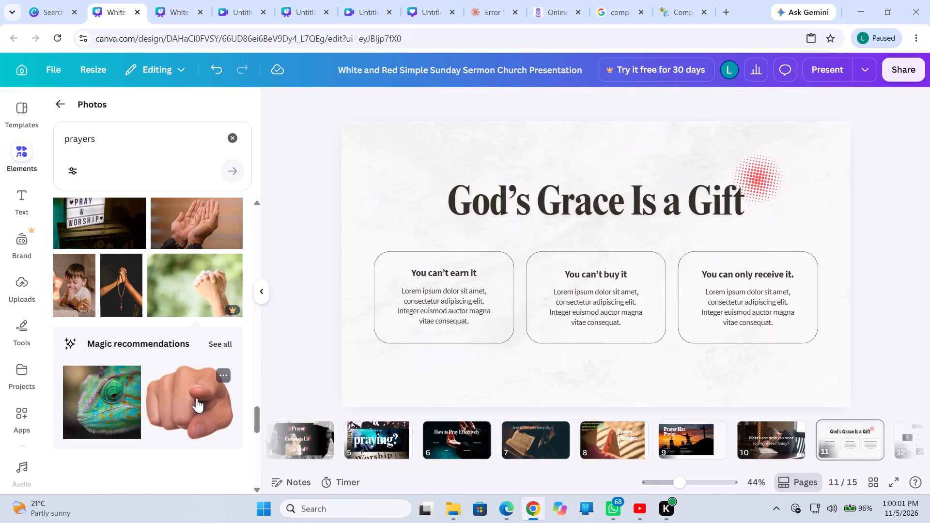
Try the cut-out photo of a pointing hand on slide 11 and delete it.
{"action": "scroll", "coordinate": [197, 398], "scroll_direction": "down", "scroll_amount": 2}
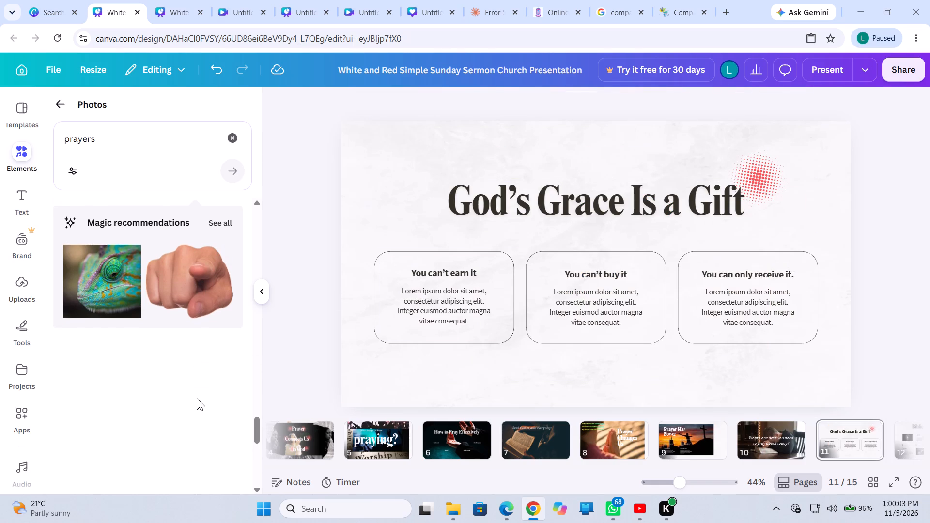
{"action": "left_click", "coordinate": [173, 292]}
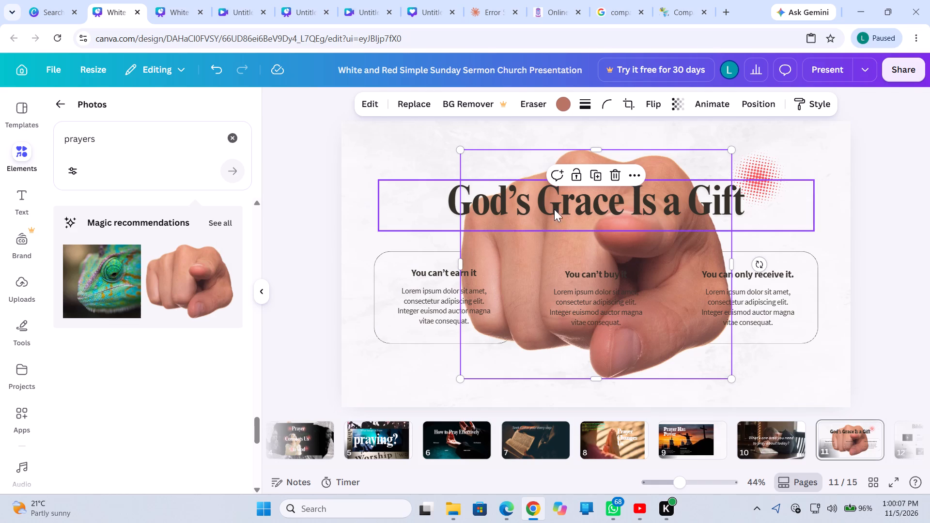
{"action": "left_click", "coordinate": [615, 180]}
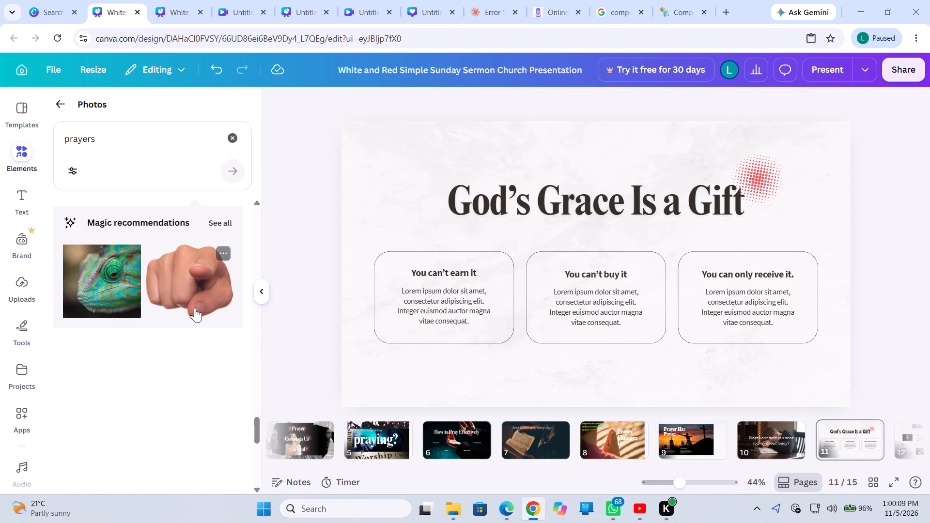
Add the photo of a praying woman in pink to slide 11 and stretch it to cover the whole slide.
{"action": "scroll", "coordinate": [195, 308], "scroll_direction": "down", "scroll_amount": 5}
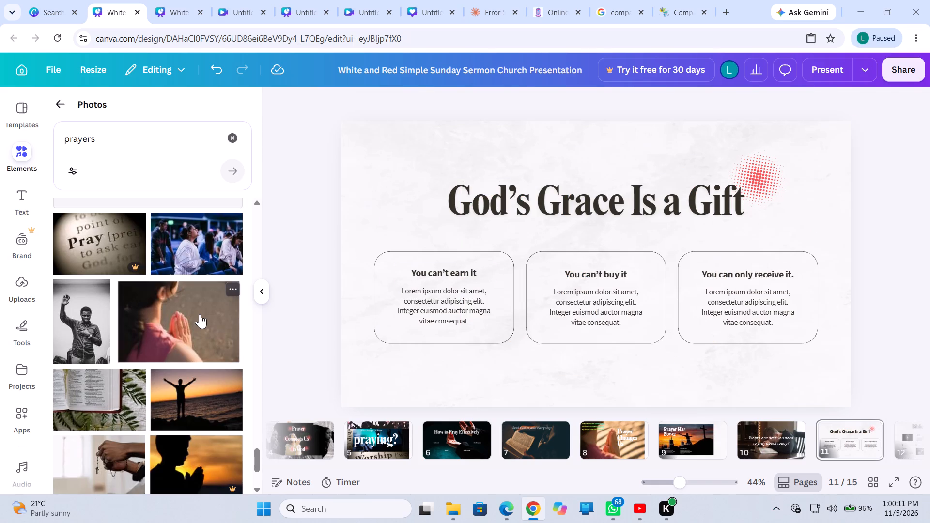
{"action": "left_click", "coordinate": [200, 314]}
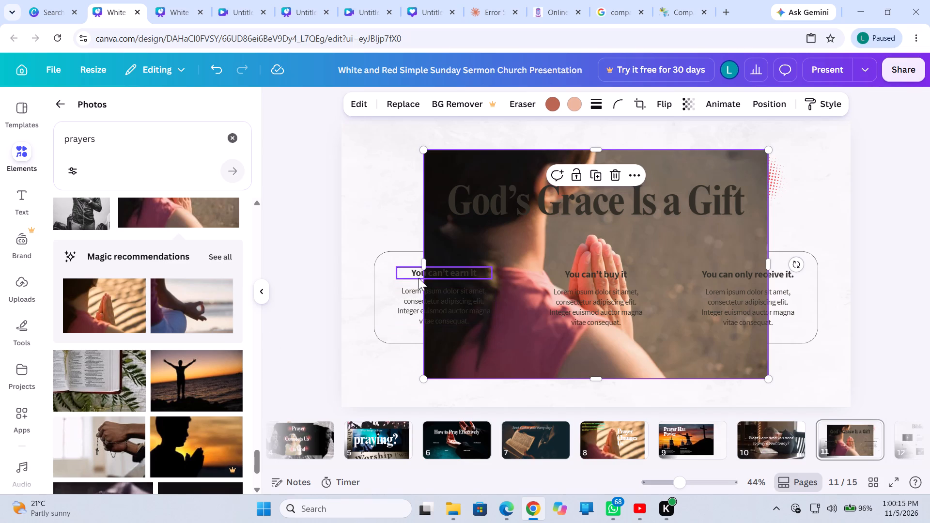
{"action": "left_click_drag", "start_coordinate": [425, 265], "coordinate": [340, 285]}
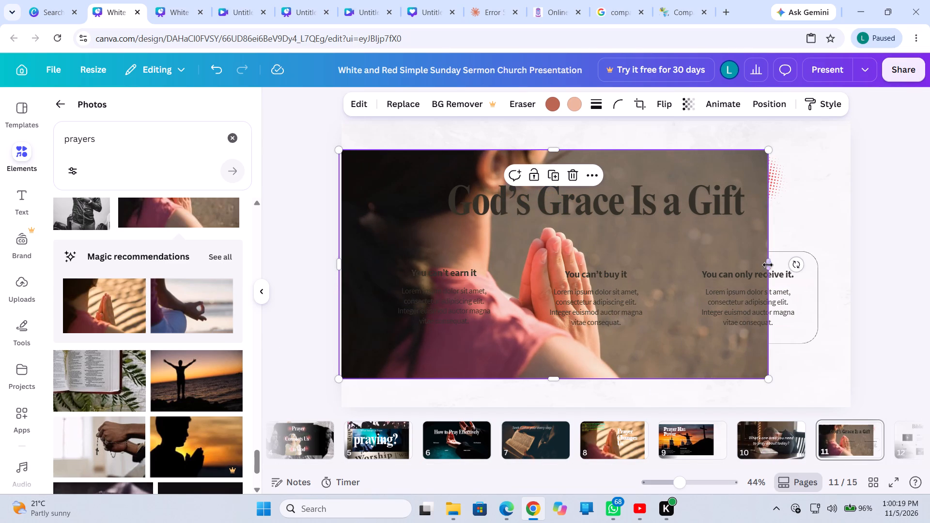
{"action": "left_click_drag", "start_coordinate": [767, 265], "coordinate": [845, 266]}
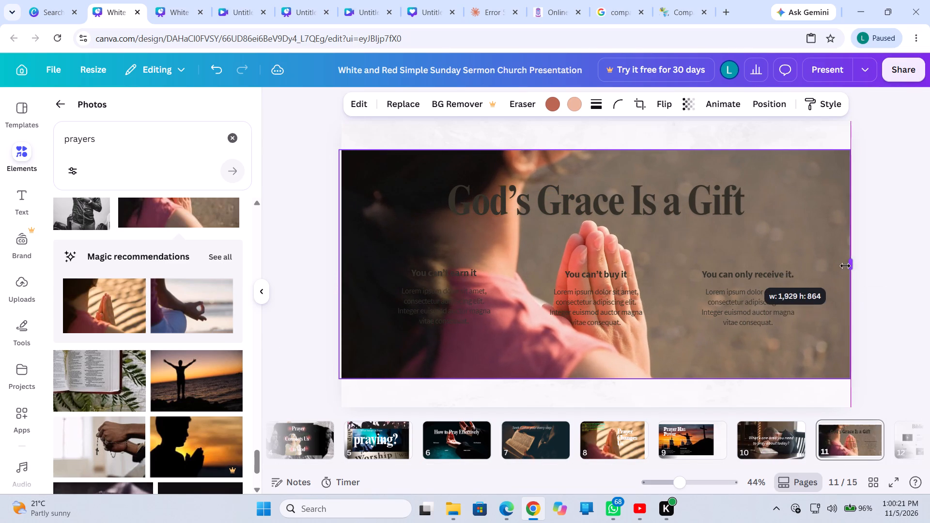
{"action": "left_click_drag", "start_coordinate": [845, 266], "coordinate": [846, 266]}
{"action": "left_click_drag", "start_coordinate": [590, 377], "coordinate": [589, 410]}
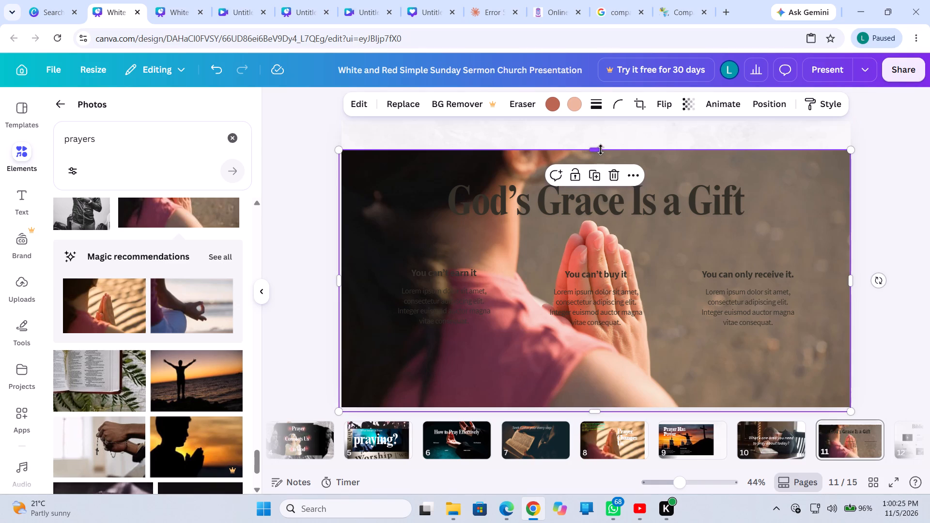
{"action": "left_click_drag", "start_coordinate": [598, 150], "coordinate": [597, 109]}
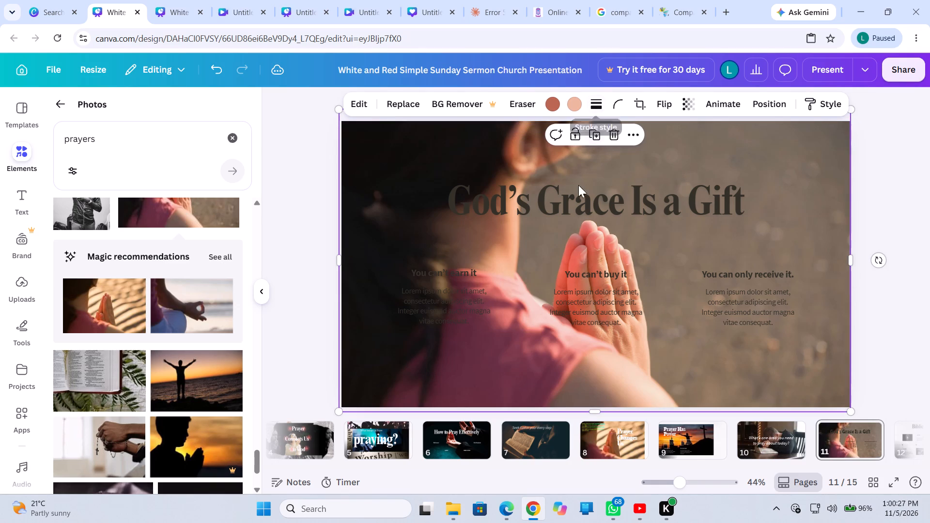
Recolour slide 11's title "God's Grace Is a Gift" to a light gray from the photo colours.
{"action": "triple_click", "coordinate": [573, 210]}
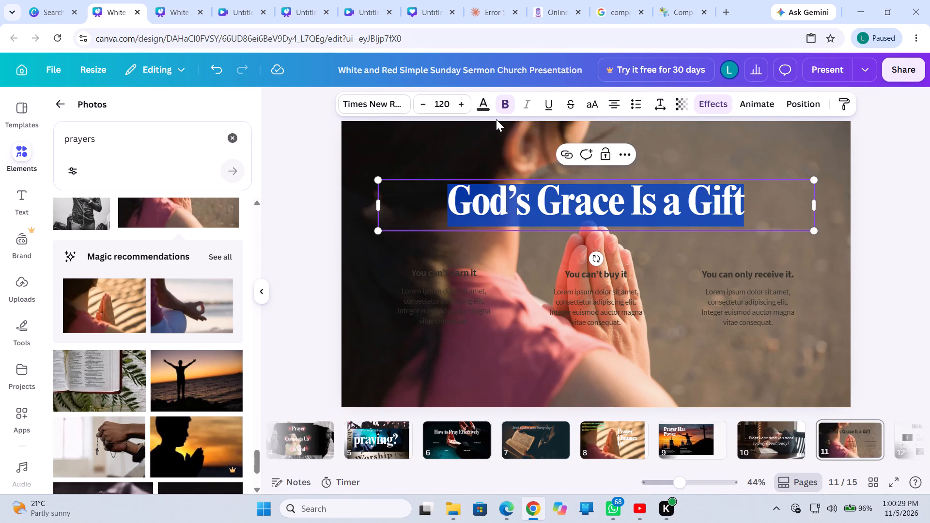
{"action": "left_click", "coordinate": [491, 110]}
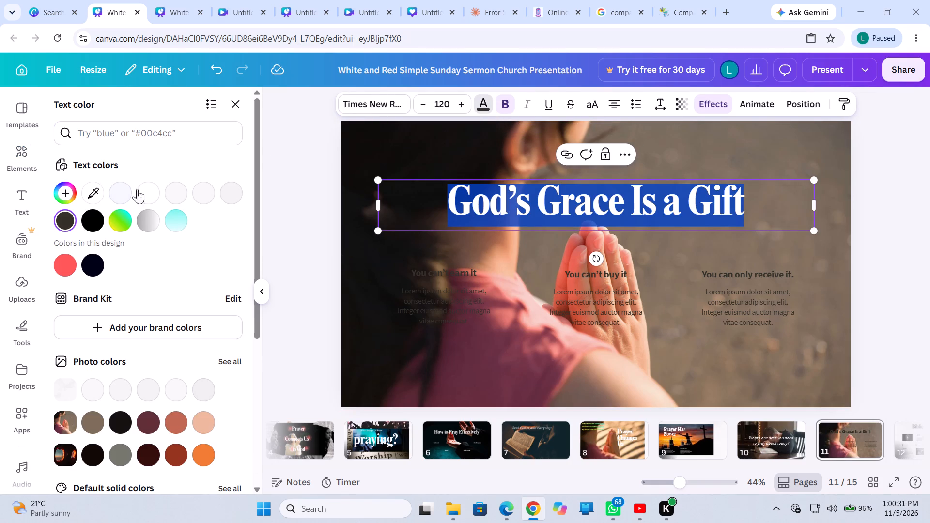
{"action": "left_click", "coordinate": [204, 385]}
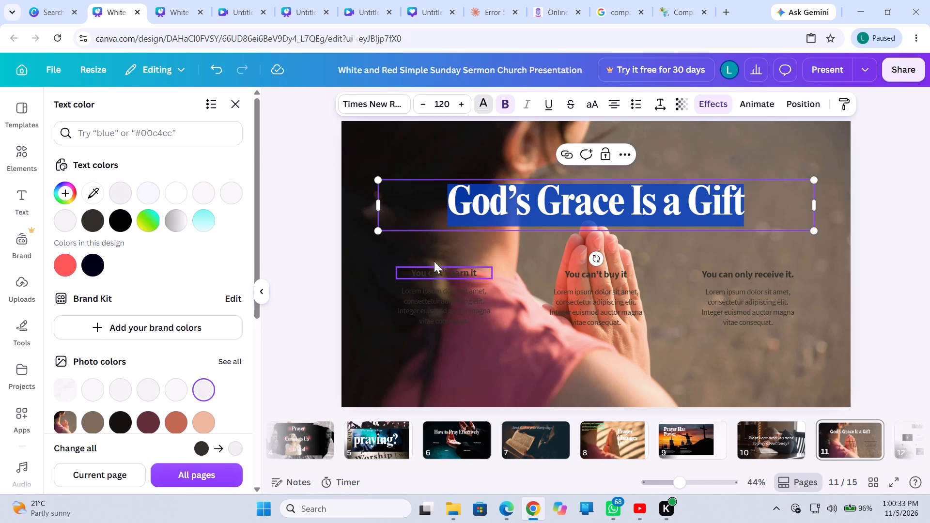
Recolour the headings "You can't earn it" and "You can't buy it" on slide 11 with near-white photo colours.
{"action": "double_click", "coordinate": [426, 277]}
{"action": "double_click", "coordinate": [426, 277]}
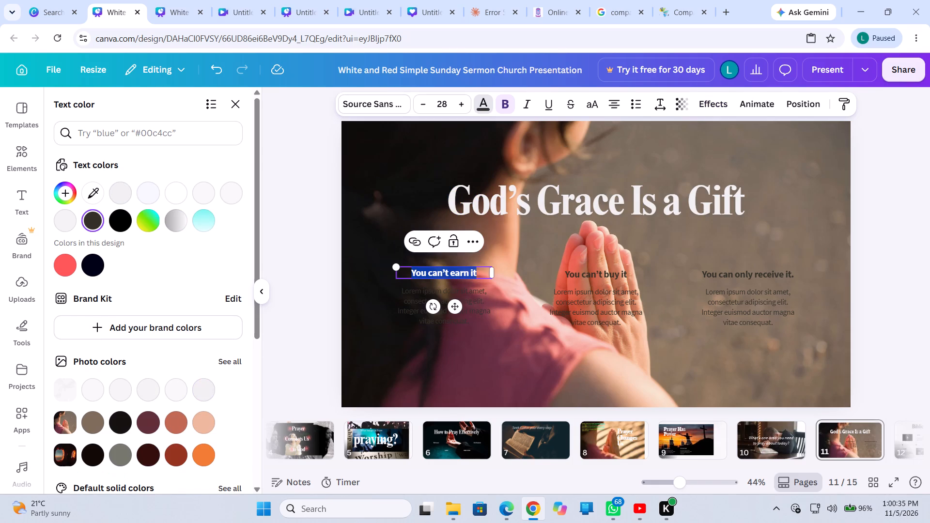
{"action": "left_click", "coordinate": [174, 388]}
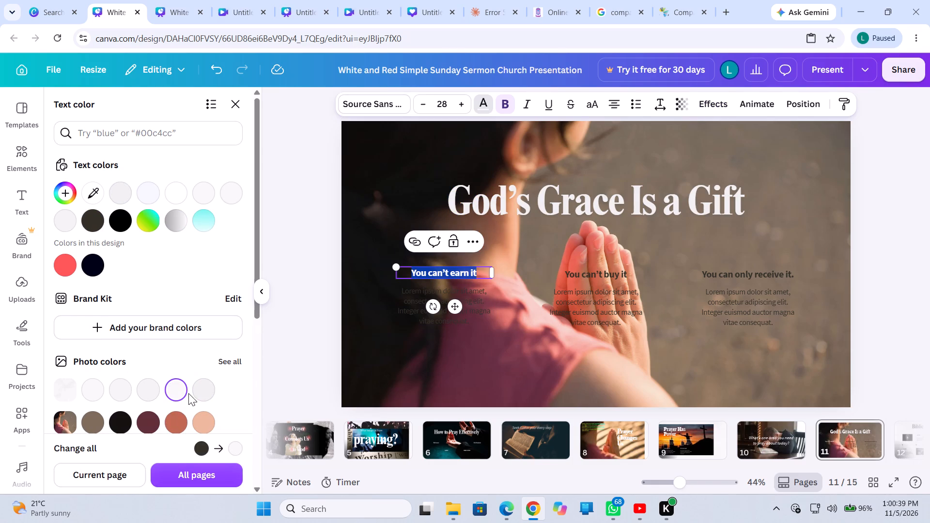
{"action": "double_click", "coordinate": [144, 385]}
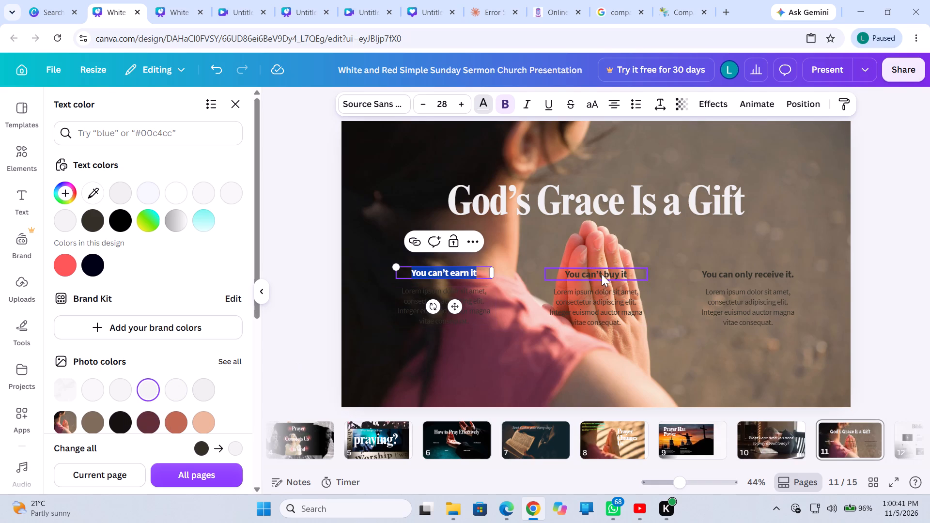
{"action": "triple_click", "coordinate": [601, 273]}
{"action": "left_click", "coordinate": [182, 382]}
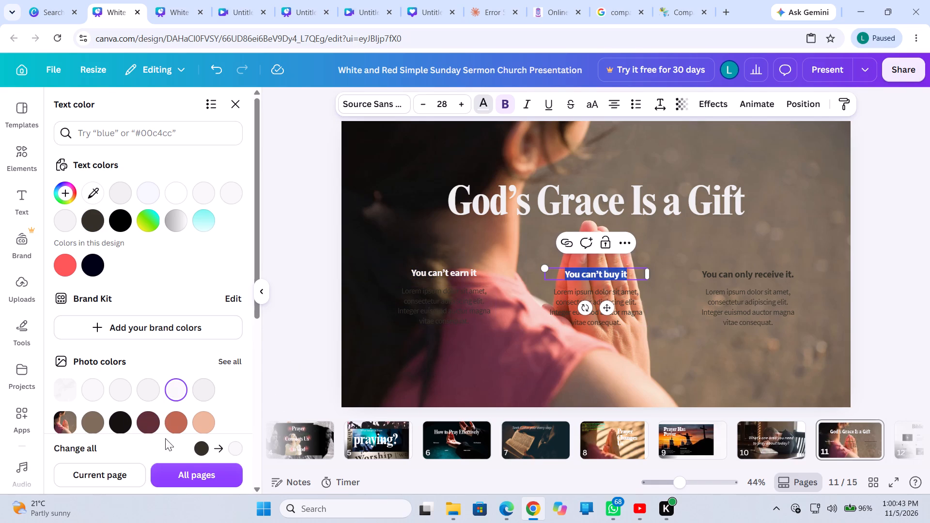
Recolour the placeholder paragraph under "You can't buy it" on slide 11 with a light gray from the photo colours.
{"action": "double_click", "coordinate": [606, 289]}
{"action": "double_click", "coordinate": [612, 292]}
{"action": "triple_click", "coordinate": [614, 294]}
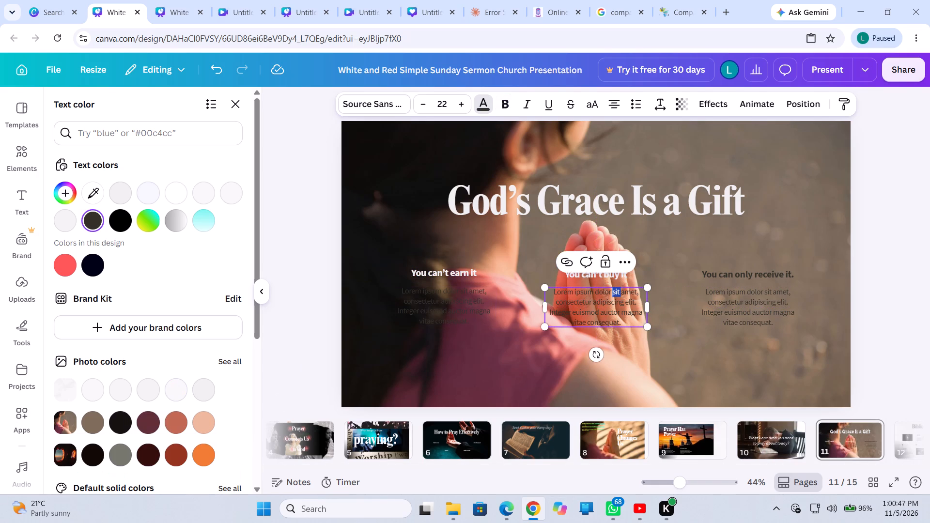
{"action": "left_click", "coordinate": [178, 385]}
Recolour the heading "You can only receive it." on slide 11 with the same near-white photo colour.
{"action": "triple_click", "coordinate": [751, 274]}
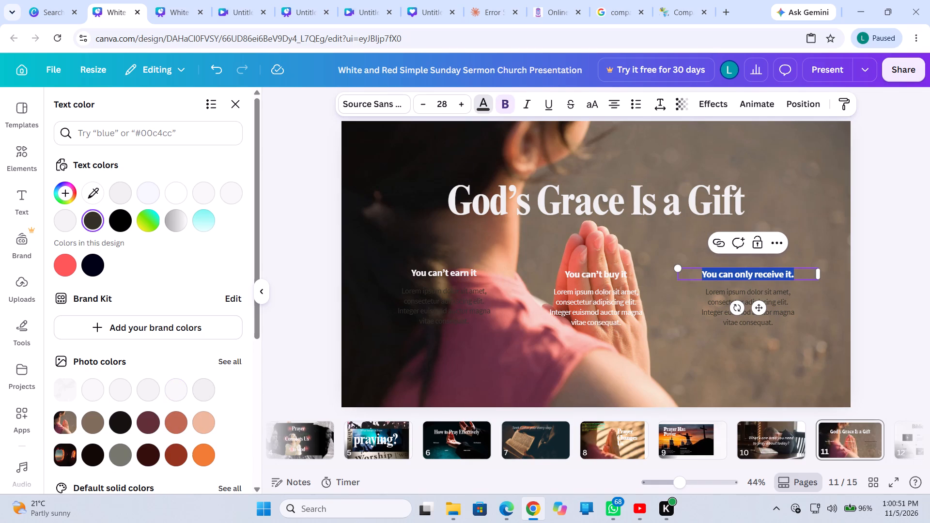
{"action": "left_click", "coordinate": [751, 274]}
{"action": "left_click", "coordinate": [187, 395]}
{"action": "left_click", "coordinate": [181, 394]}
Recolour the paragraphs under "You can only receive it." and "You can't earn it" to light gray #f3f3f3 from the photo colours.
{"action": "triple_click", "coordinate": [721, 297]}
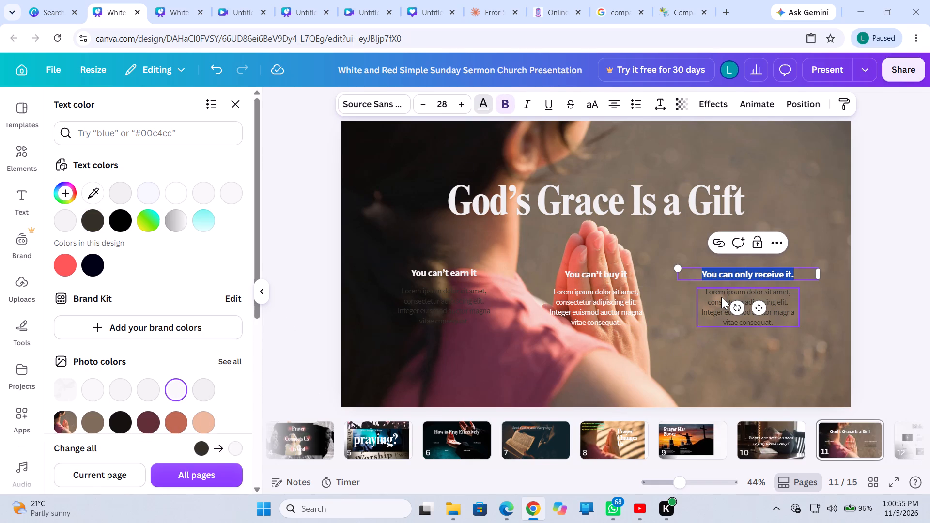
{"action": "left_click", "coordinate": [146, 391]}
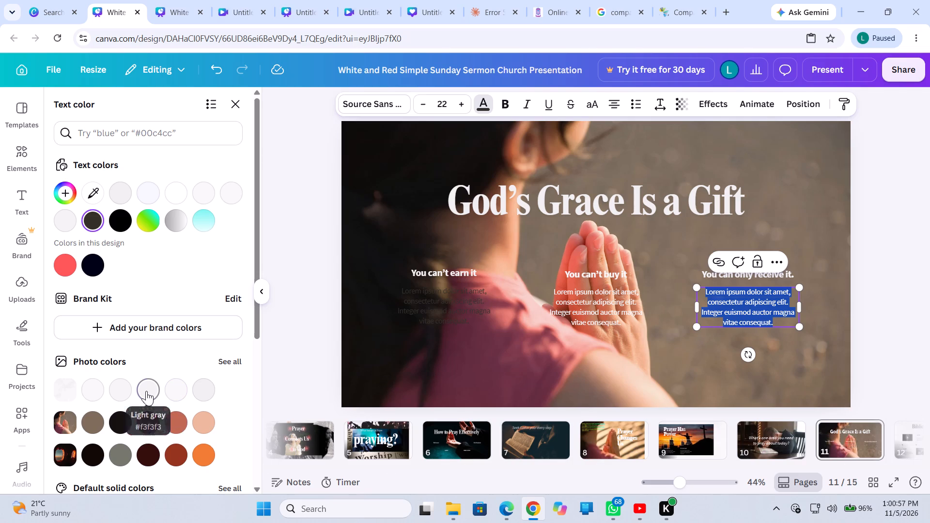
{"action": "triple_click", "coordinate": [429, 308]}
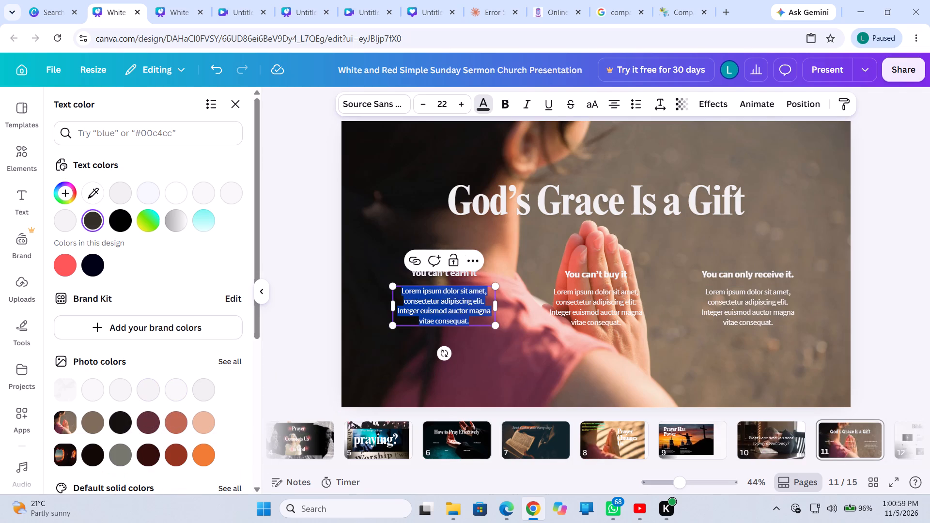
{"action": "left_click", "coordinate": [142, 384]}
{"action": "left_click", "coordinate": [494, 360]}
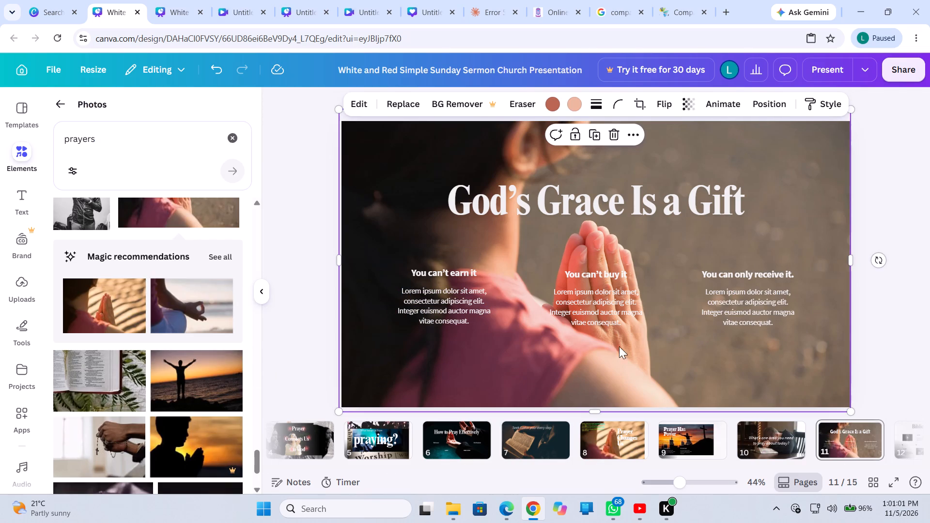